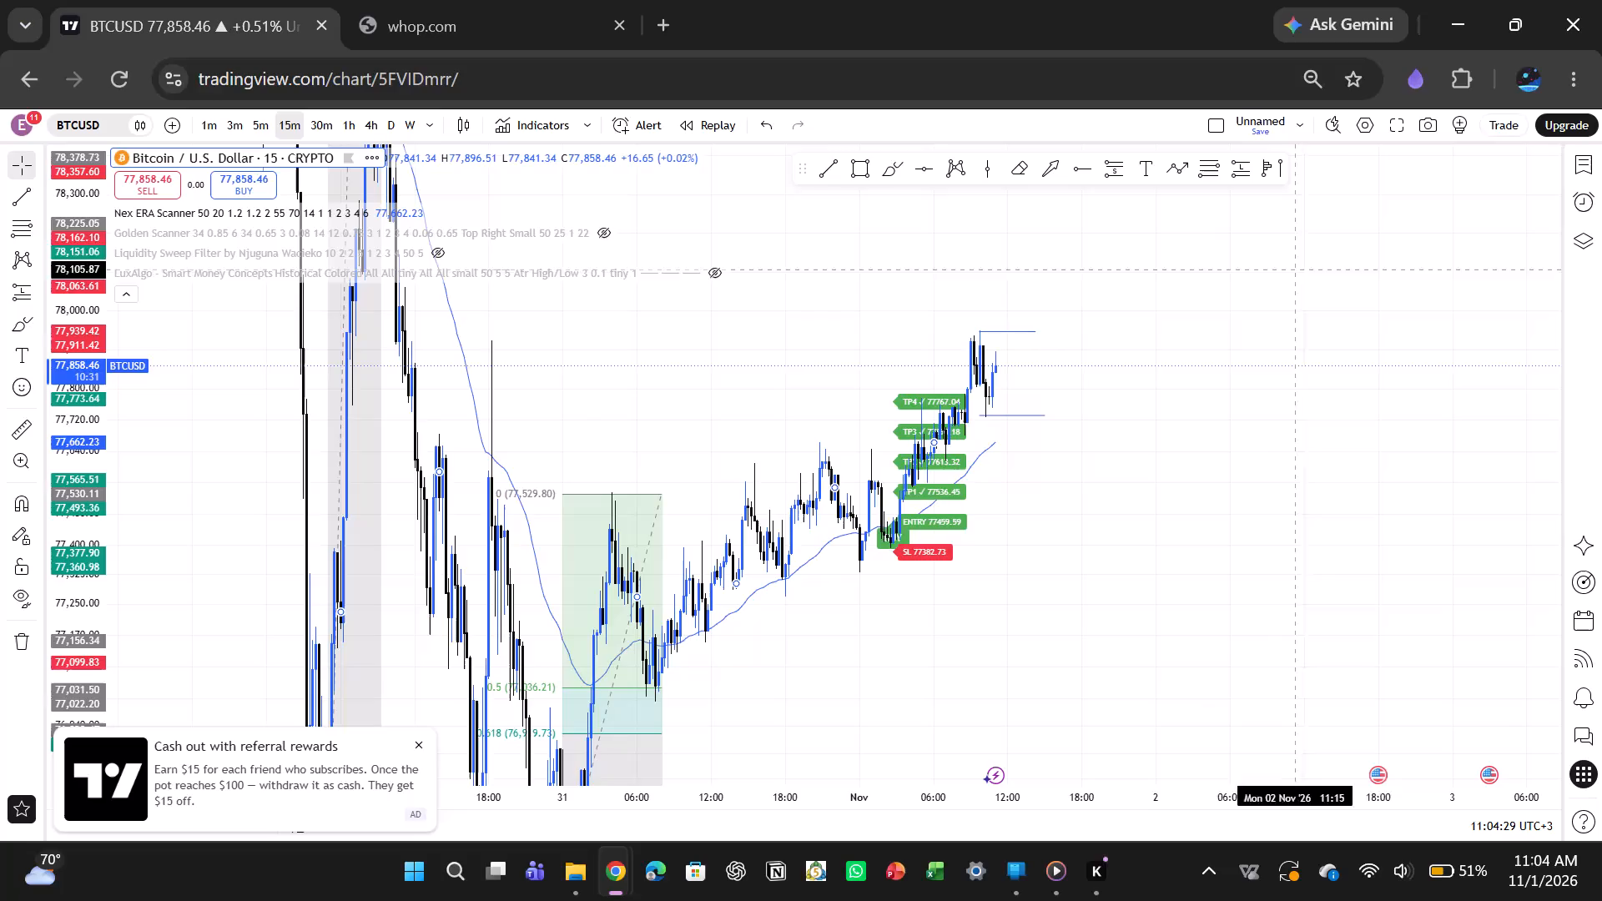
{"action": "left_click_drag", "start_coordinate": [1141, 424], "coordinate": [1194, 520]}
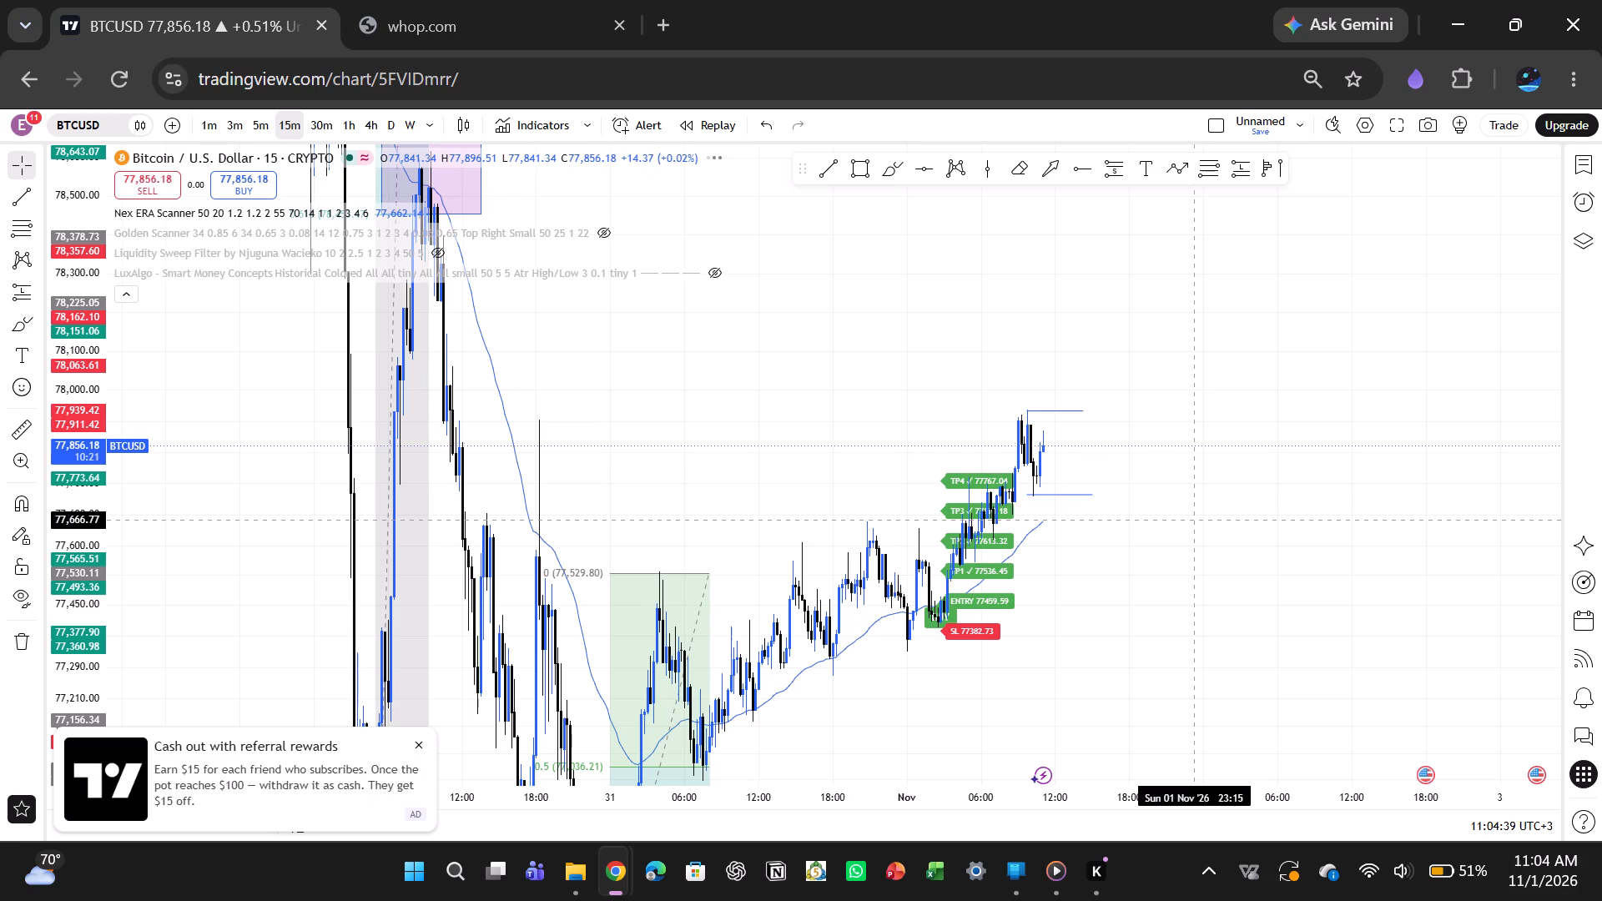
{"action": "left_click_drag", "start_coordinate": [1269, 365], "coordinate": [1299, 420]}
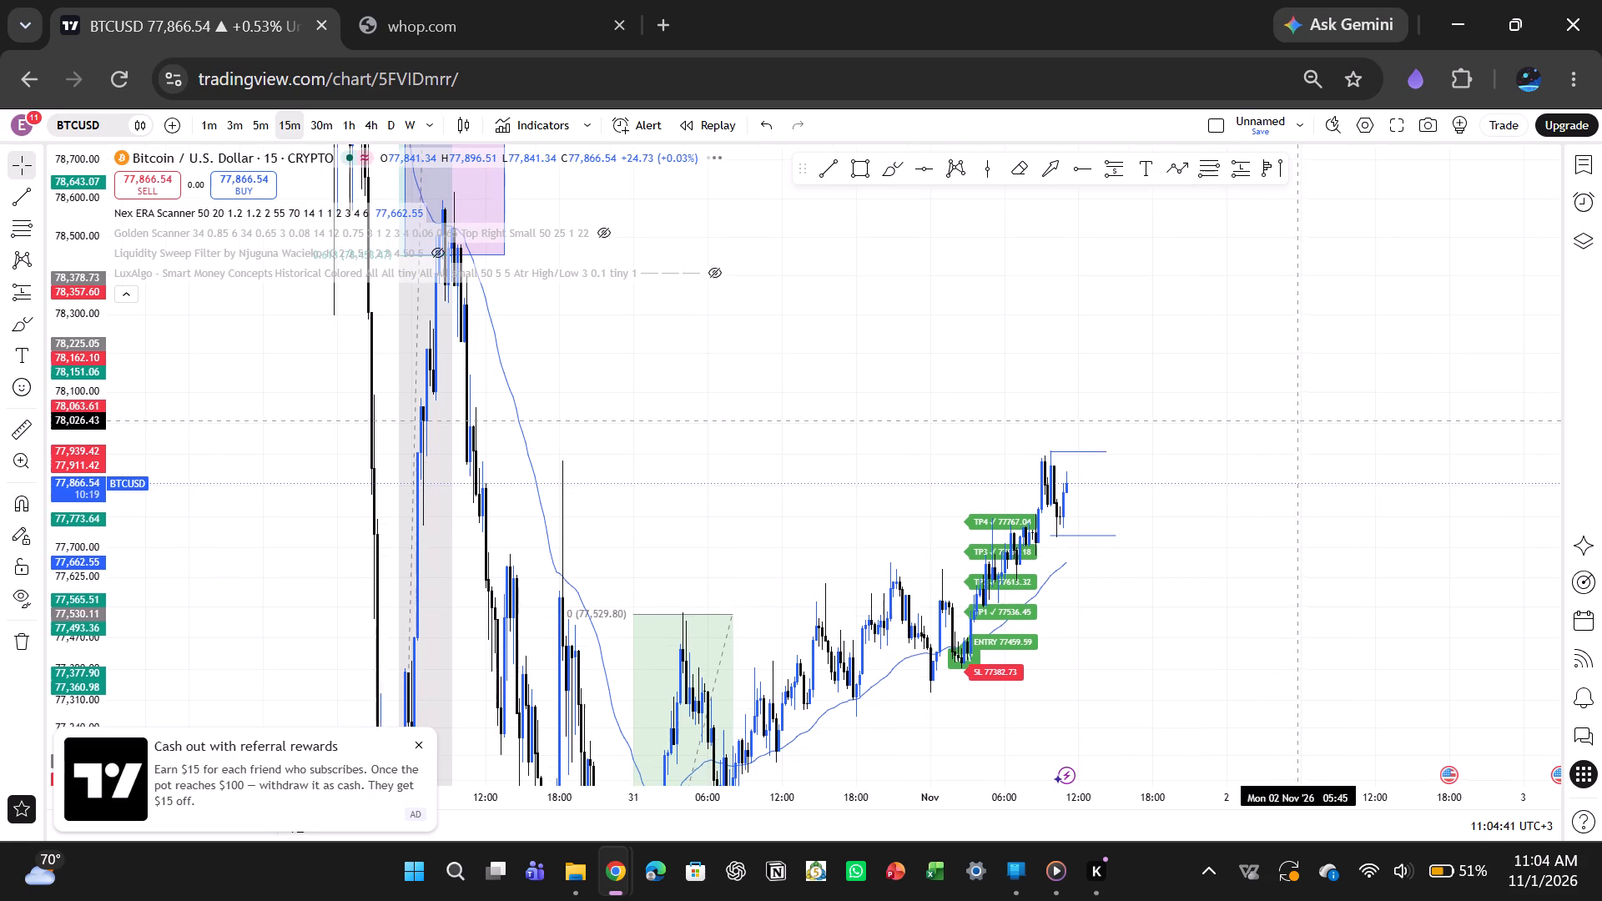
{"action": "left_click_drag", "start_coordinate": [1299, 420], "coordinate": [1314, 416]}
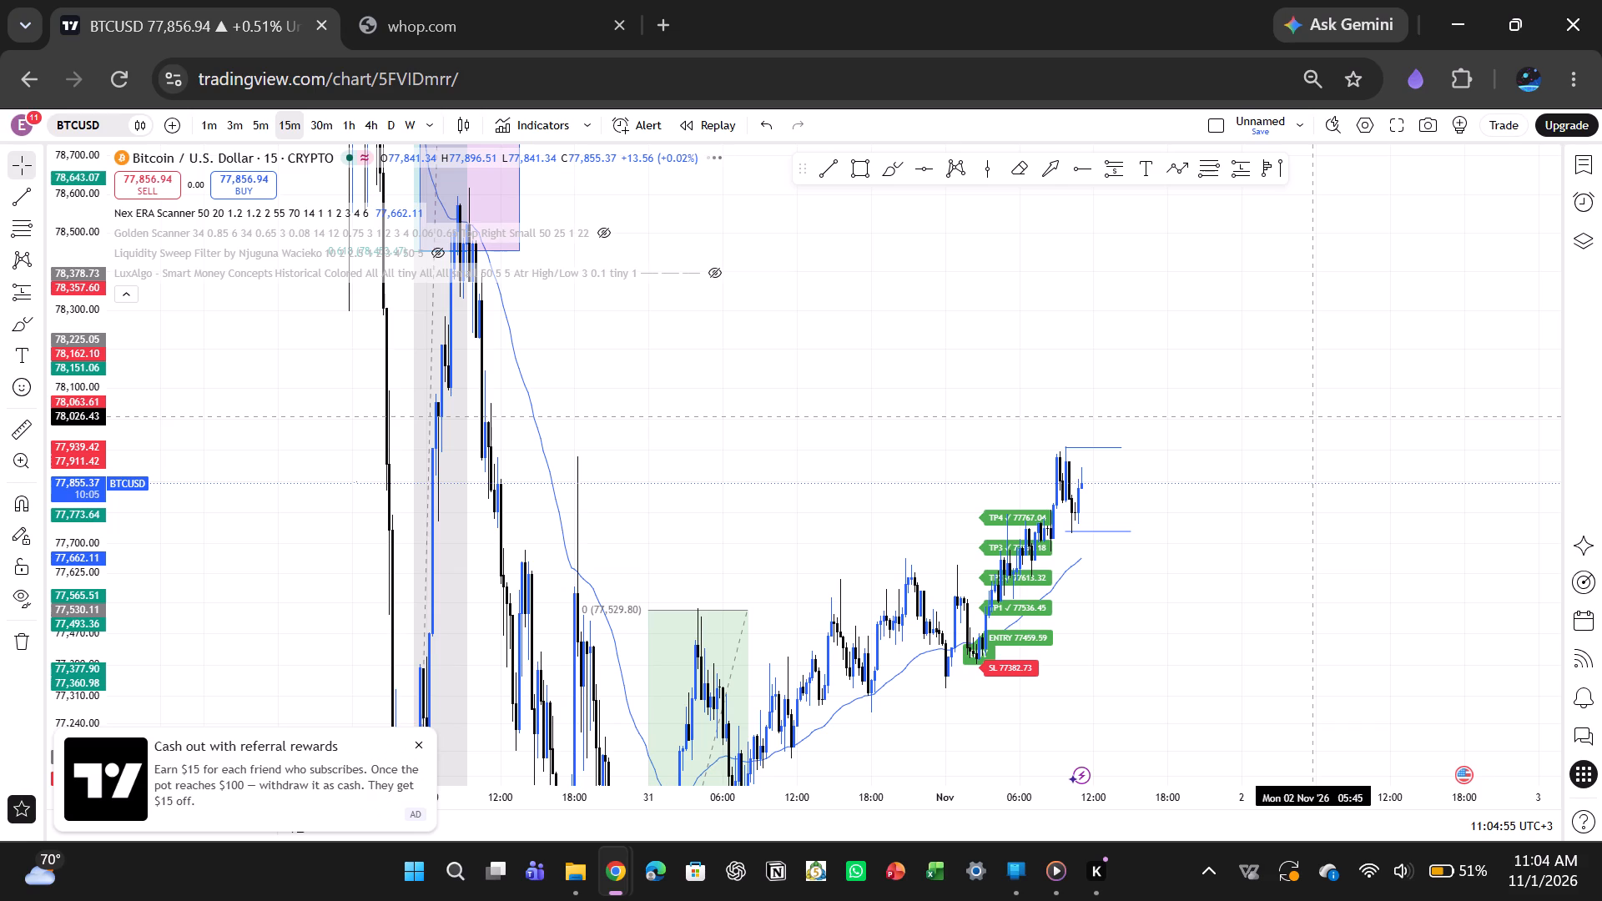
Launch MetaTrader 5 and make its terminal window with the BTCUSD.m M15 chart active.
{"action": "double_click", "coordinate": [808, 872]}
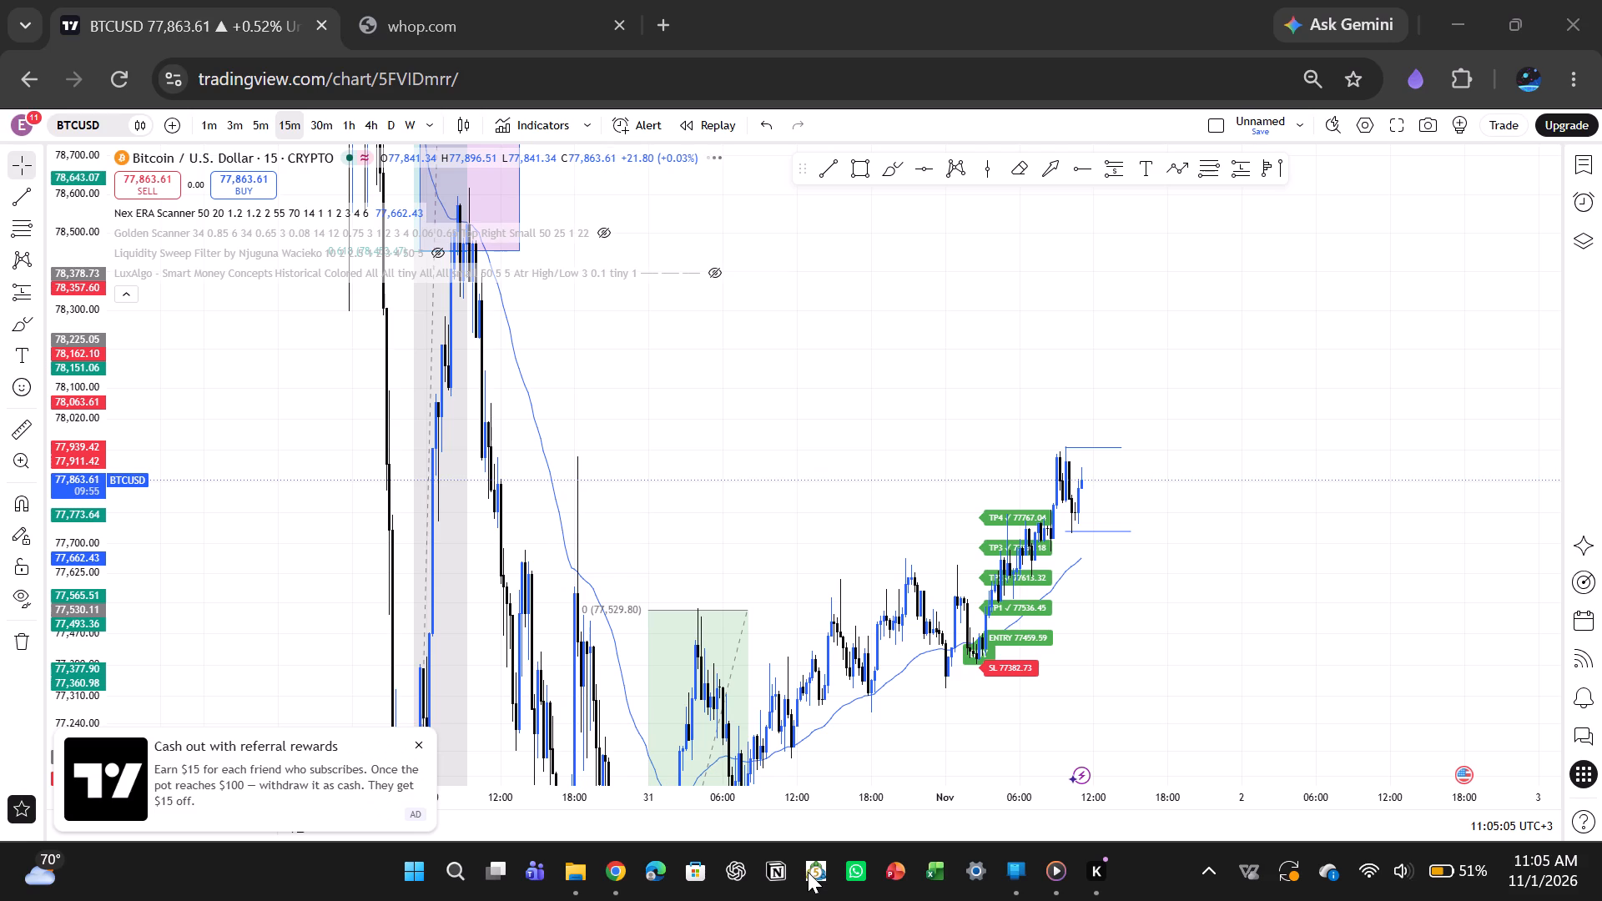
{"action": "double_click", "coordinate": [816, 869]}
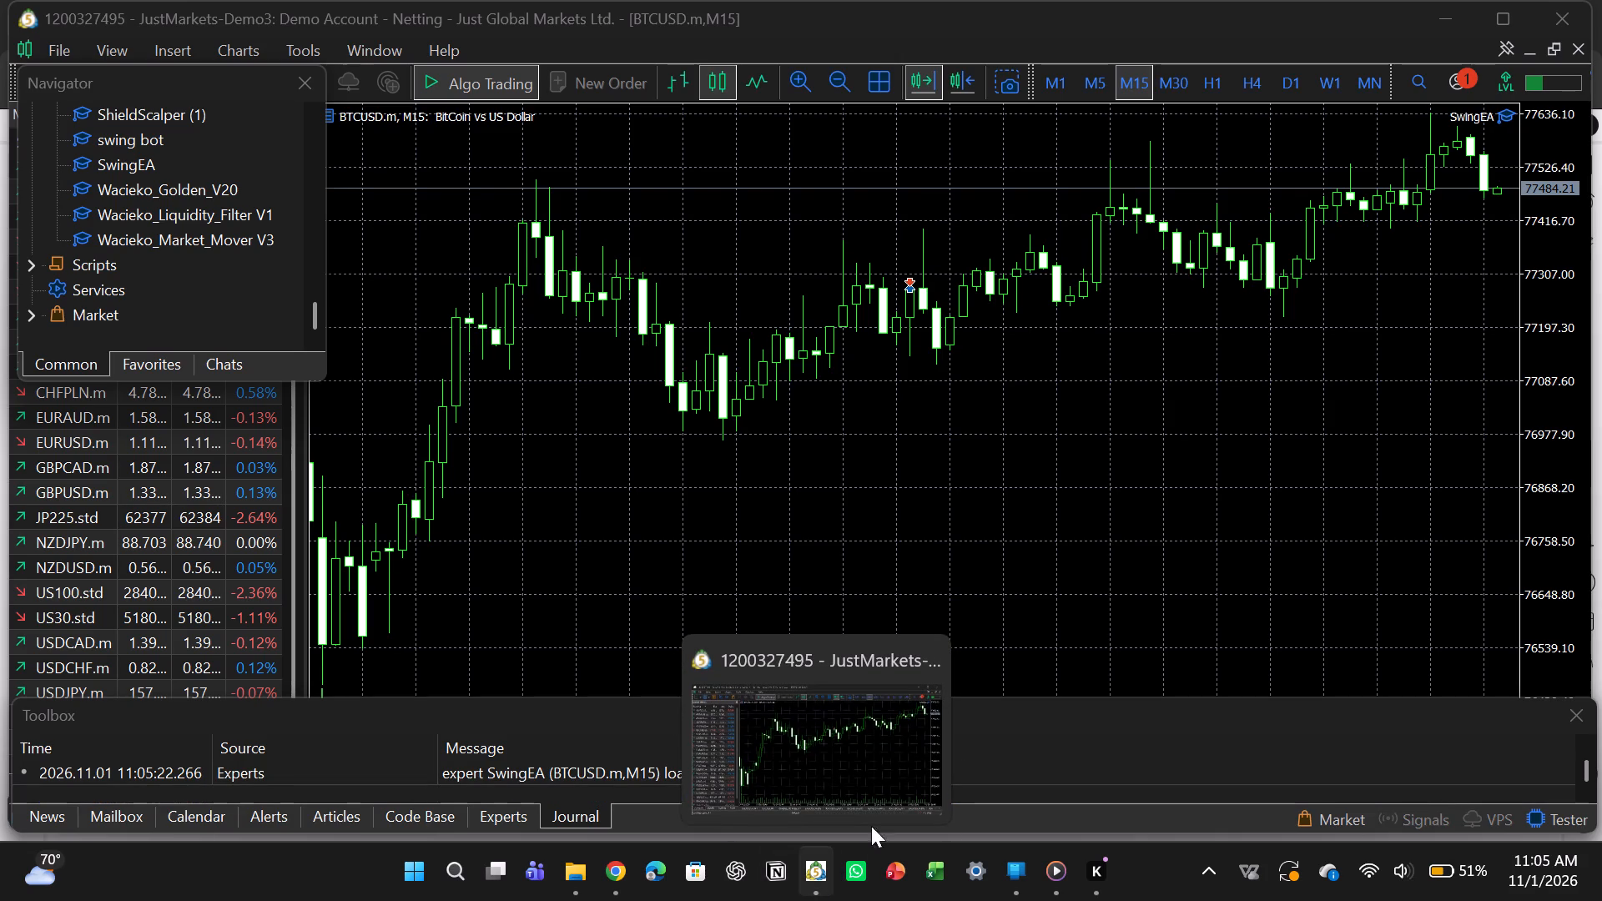
{"action": "left_click", "coordinate": [1109, 585]}
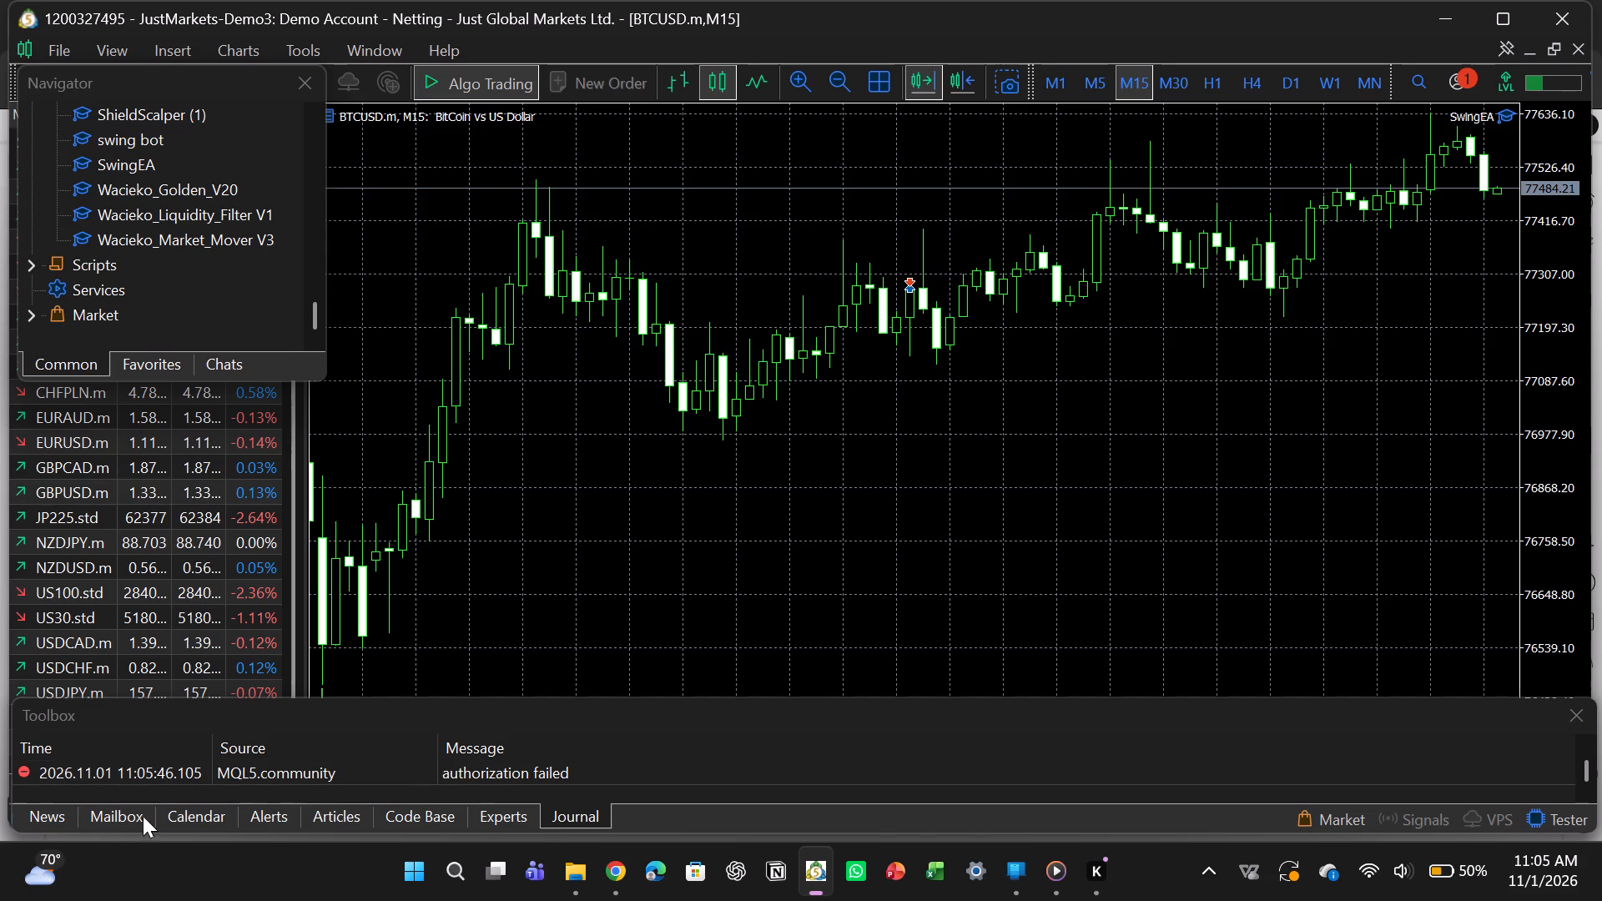
Examine the terminal's news feed and experts log, and the open trades down to the account summary.
{"action": "left_click", "coordinate": [65, 820]}
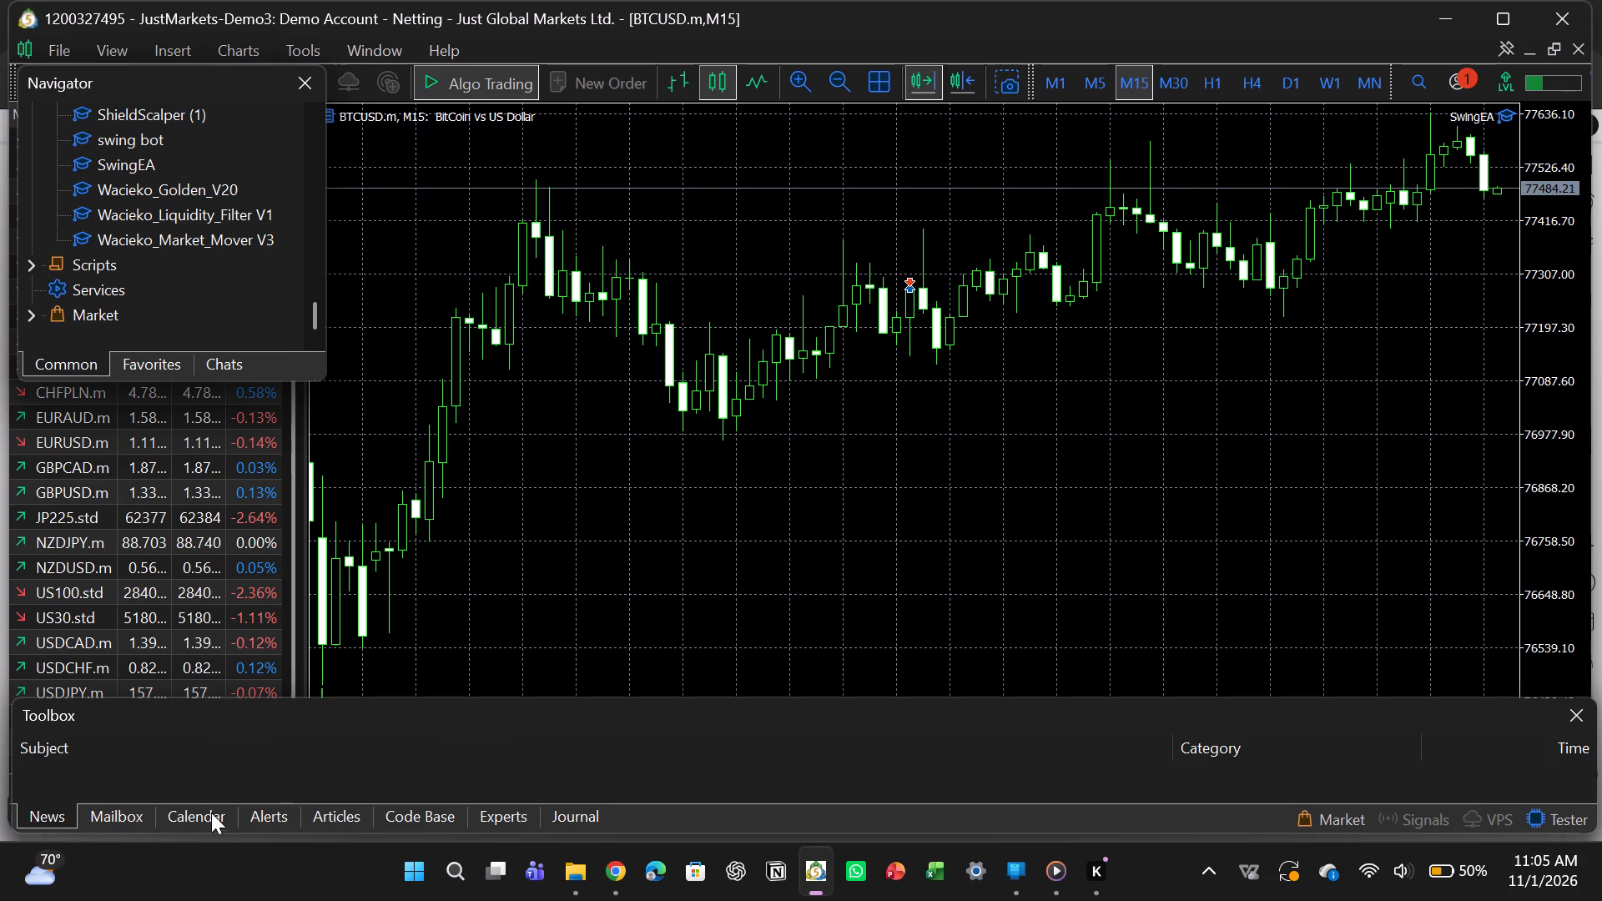
{"action": "left_click", "coordinate": [500, 814]}
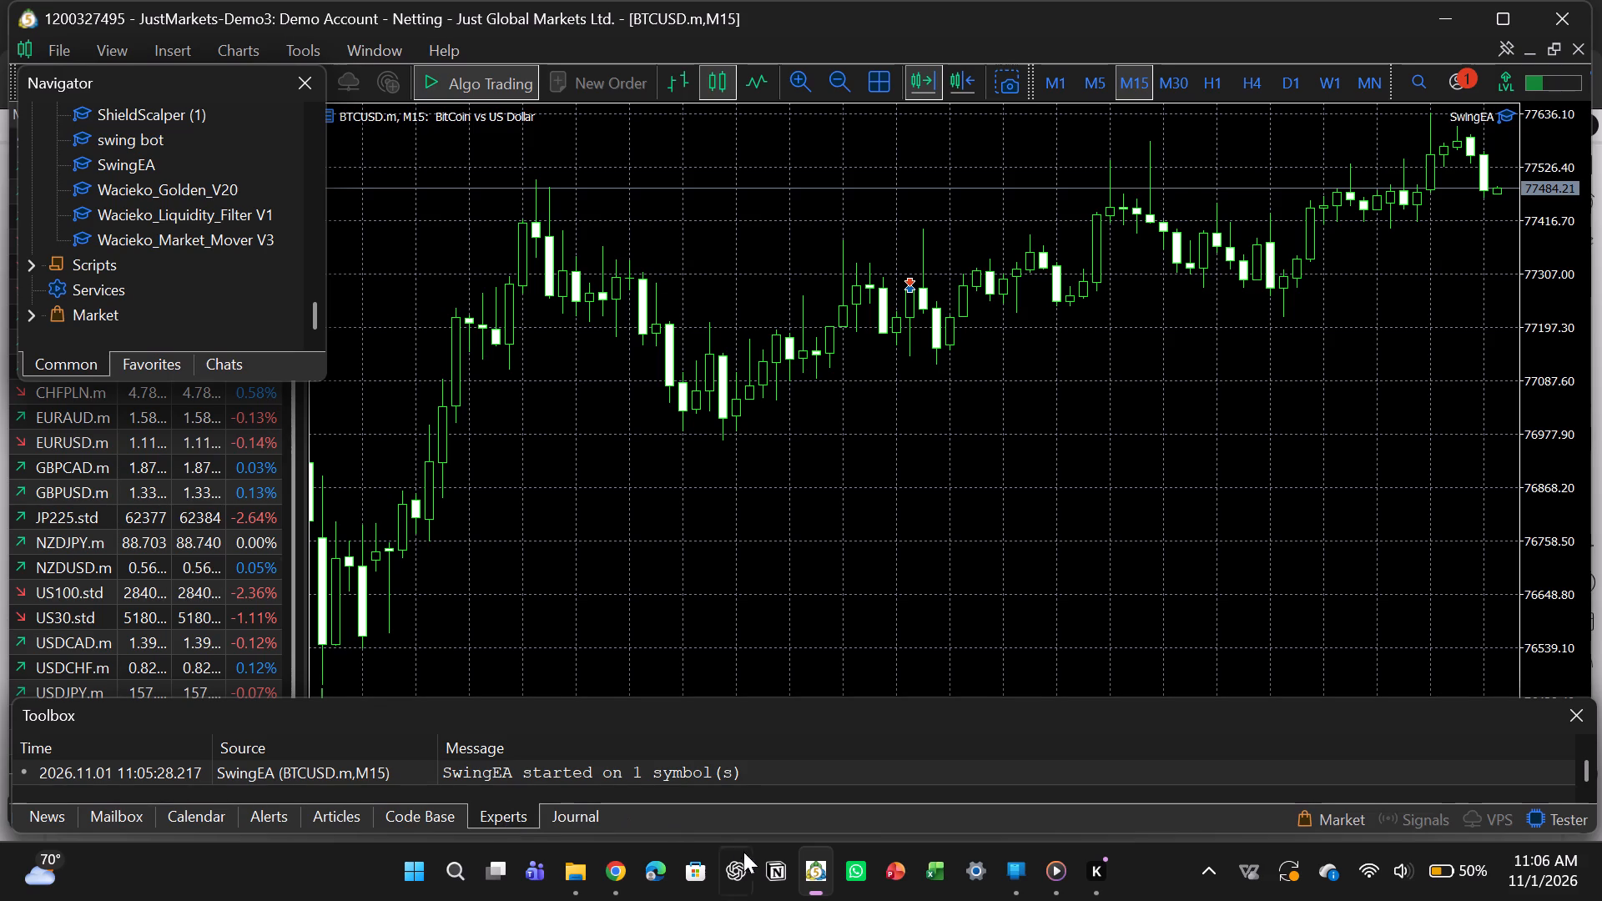
{"action": "right_click", "coordinate": [813, 868]}
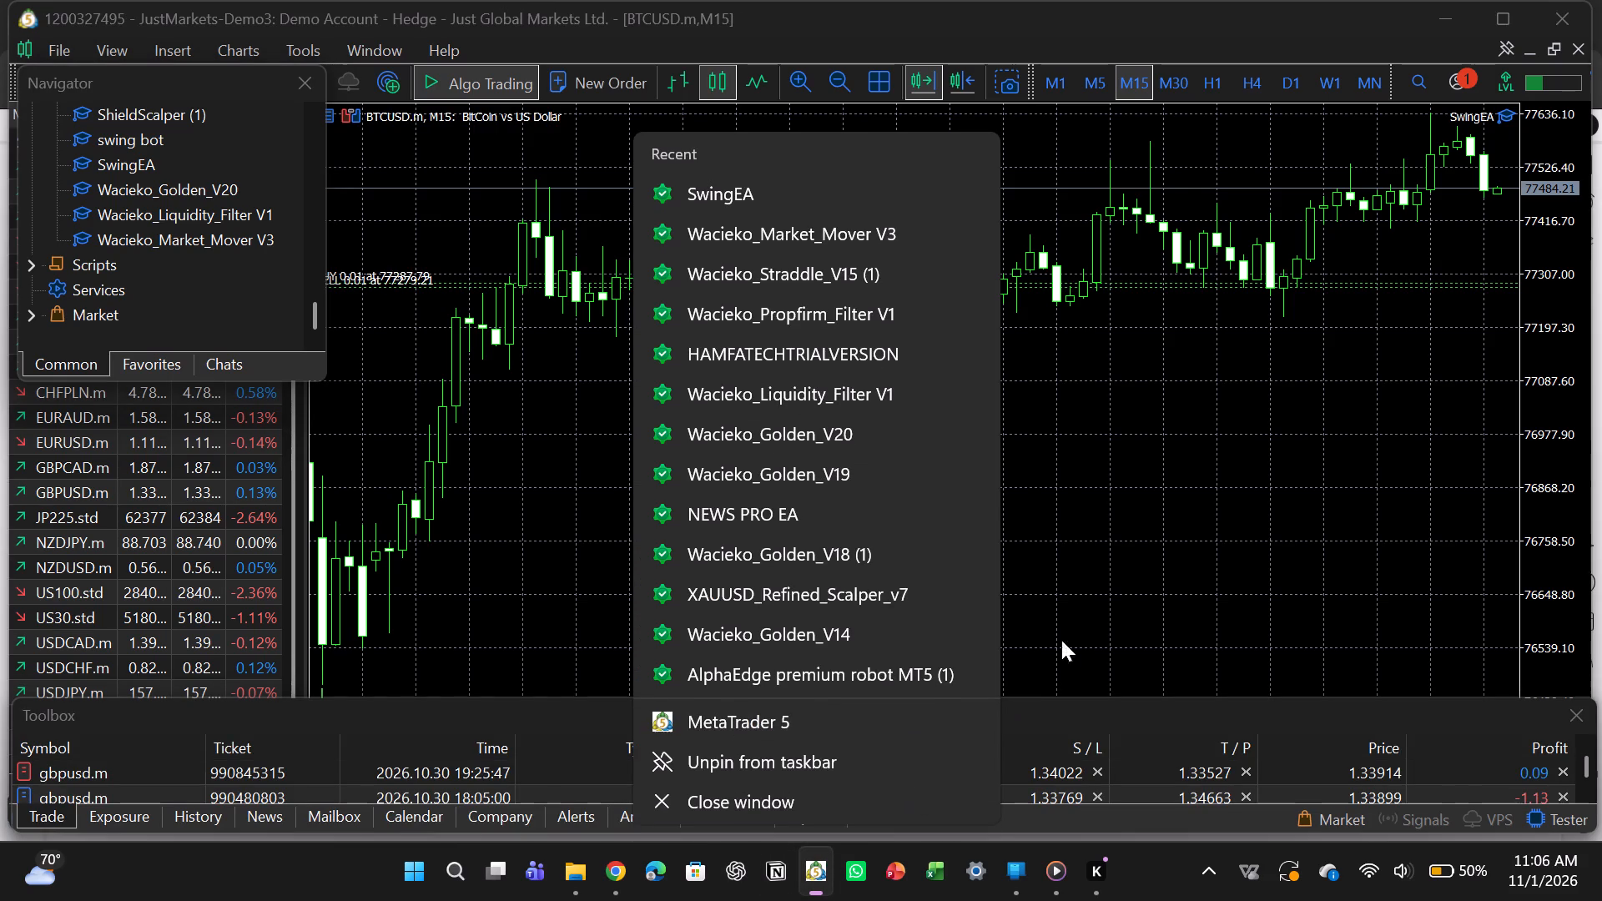
{"action": "left_click", "coordinate": [1095, 600]}
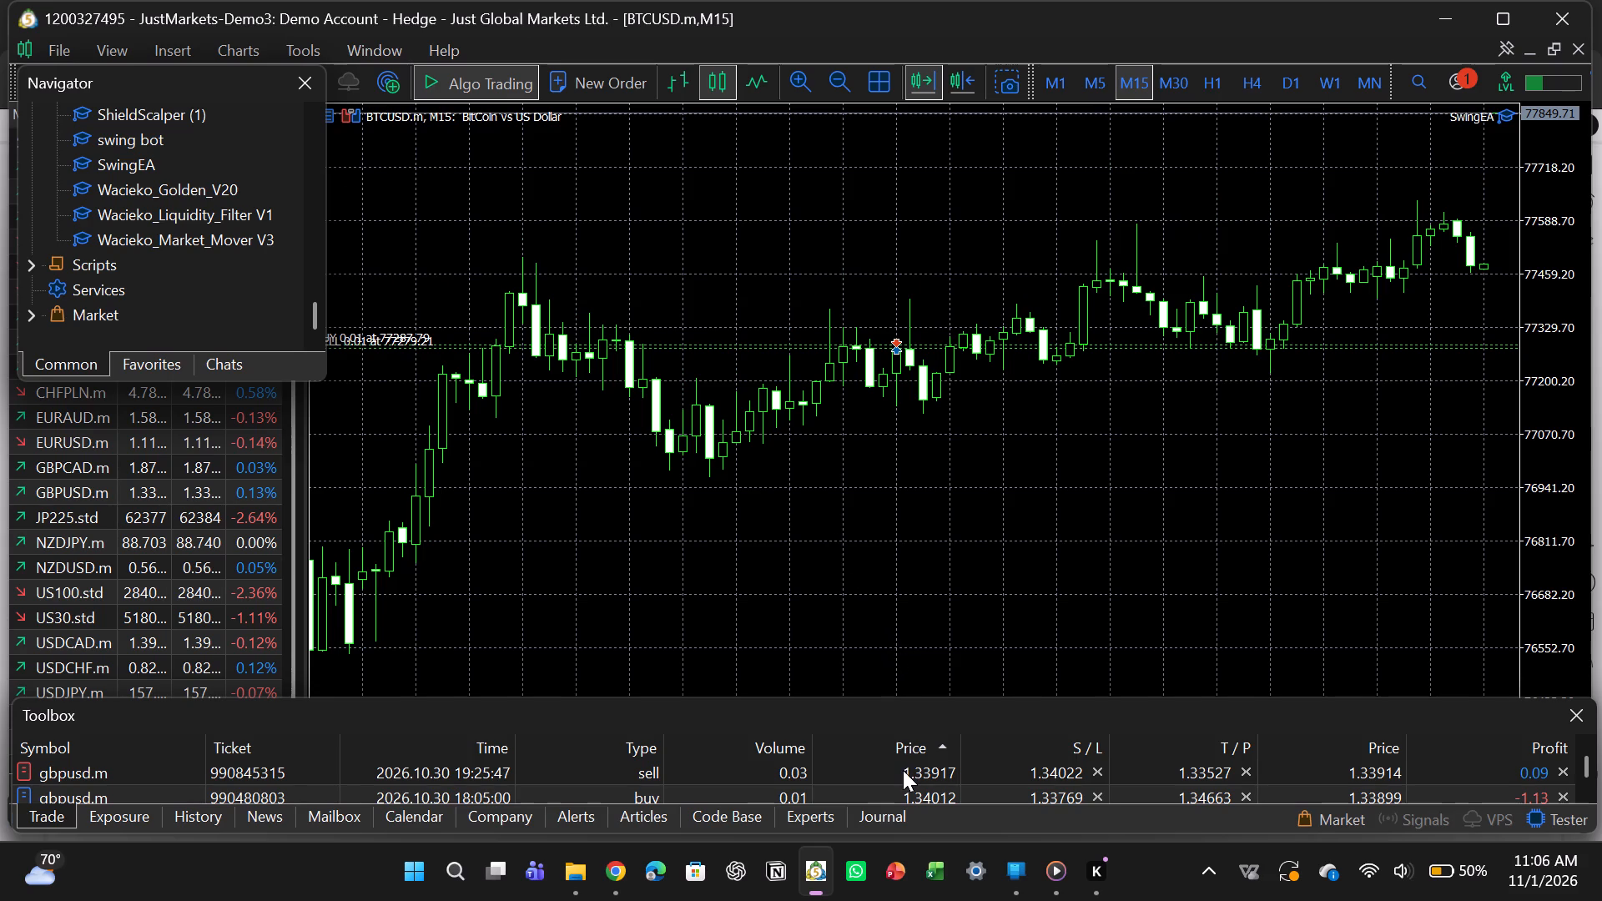
{"action": "scroll", "coordinate": [903, 770], "scroll_direction": "down", "scroll_amount": 1}
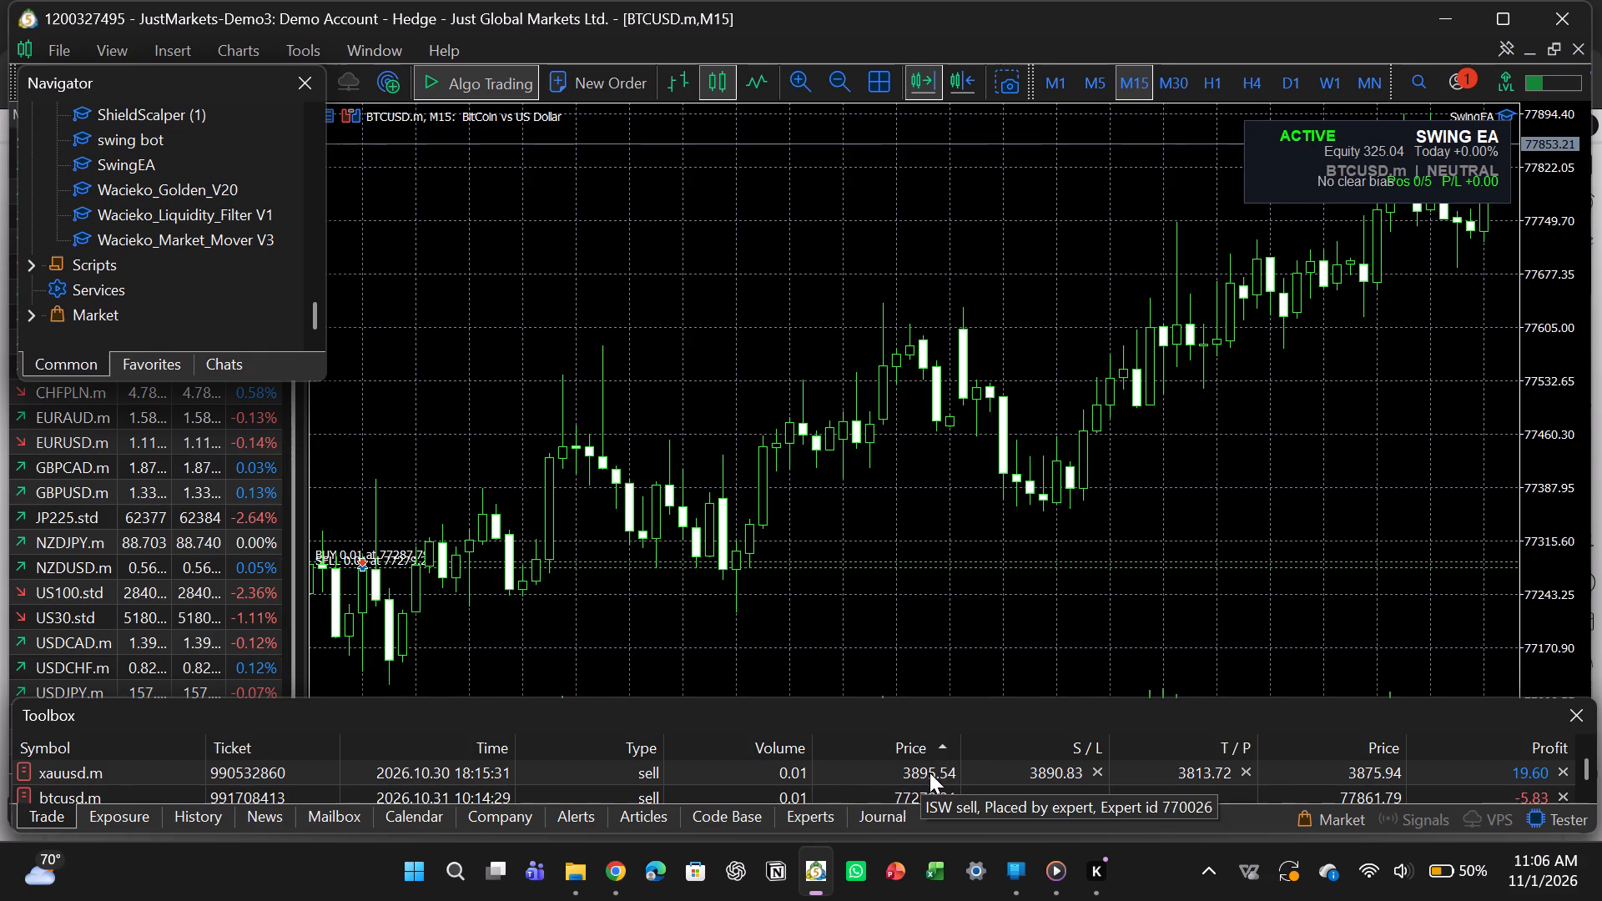
{"action": "scroll", "coordinate": [930, 772], "scroll_direction": "down", "scroll_amount": 1}
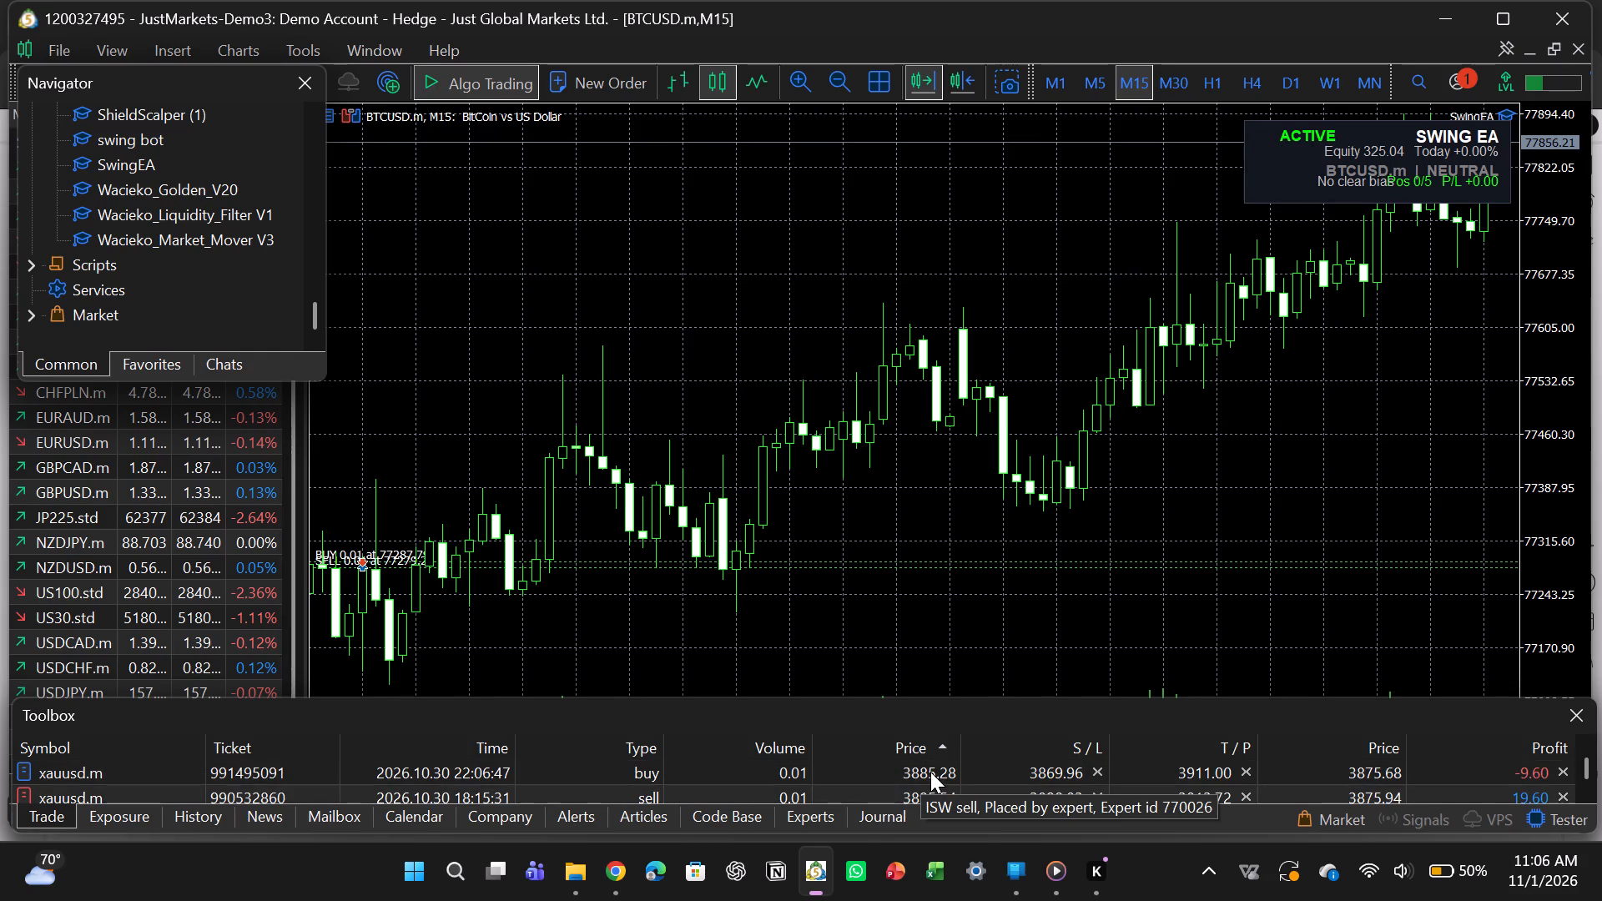
{"action": "scroll", "coordinate": [930, 772], "scroll_direction": "down", "scroll_amount": 2}
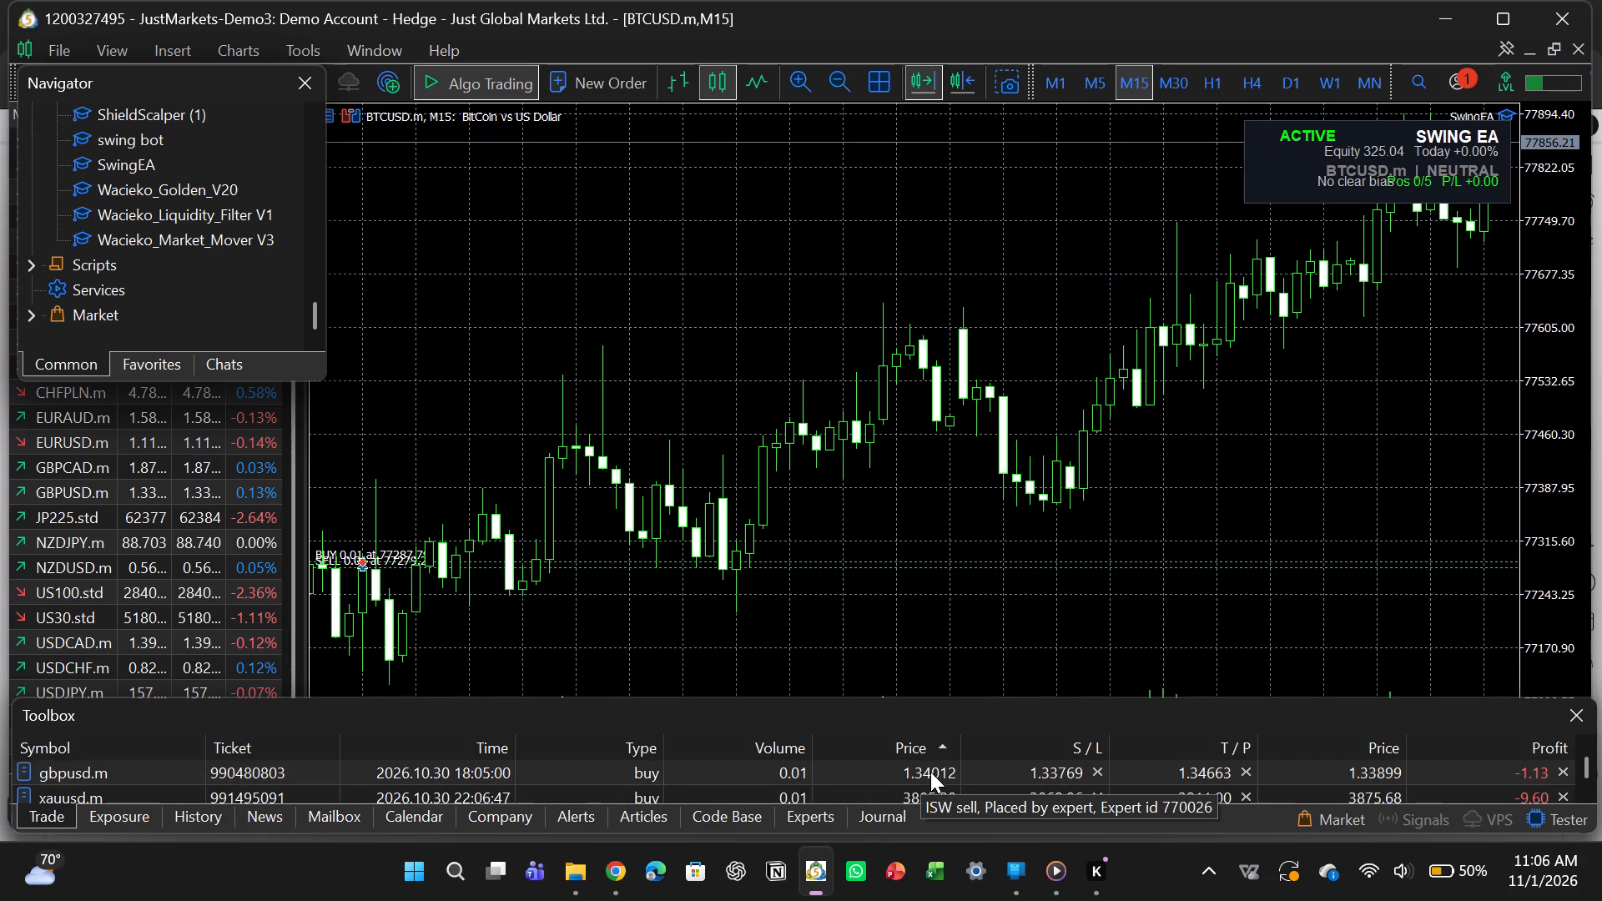
{"action": "scroll", "coordinate": [930, 772], "scroll_direction": "down", "scroll_amount": 1}
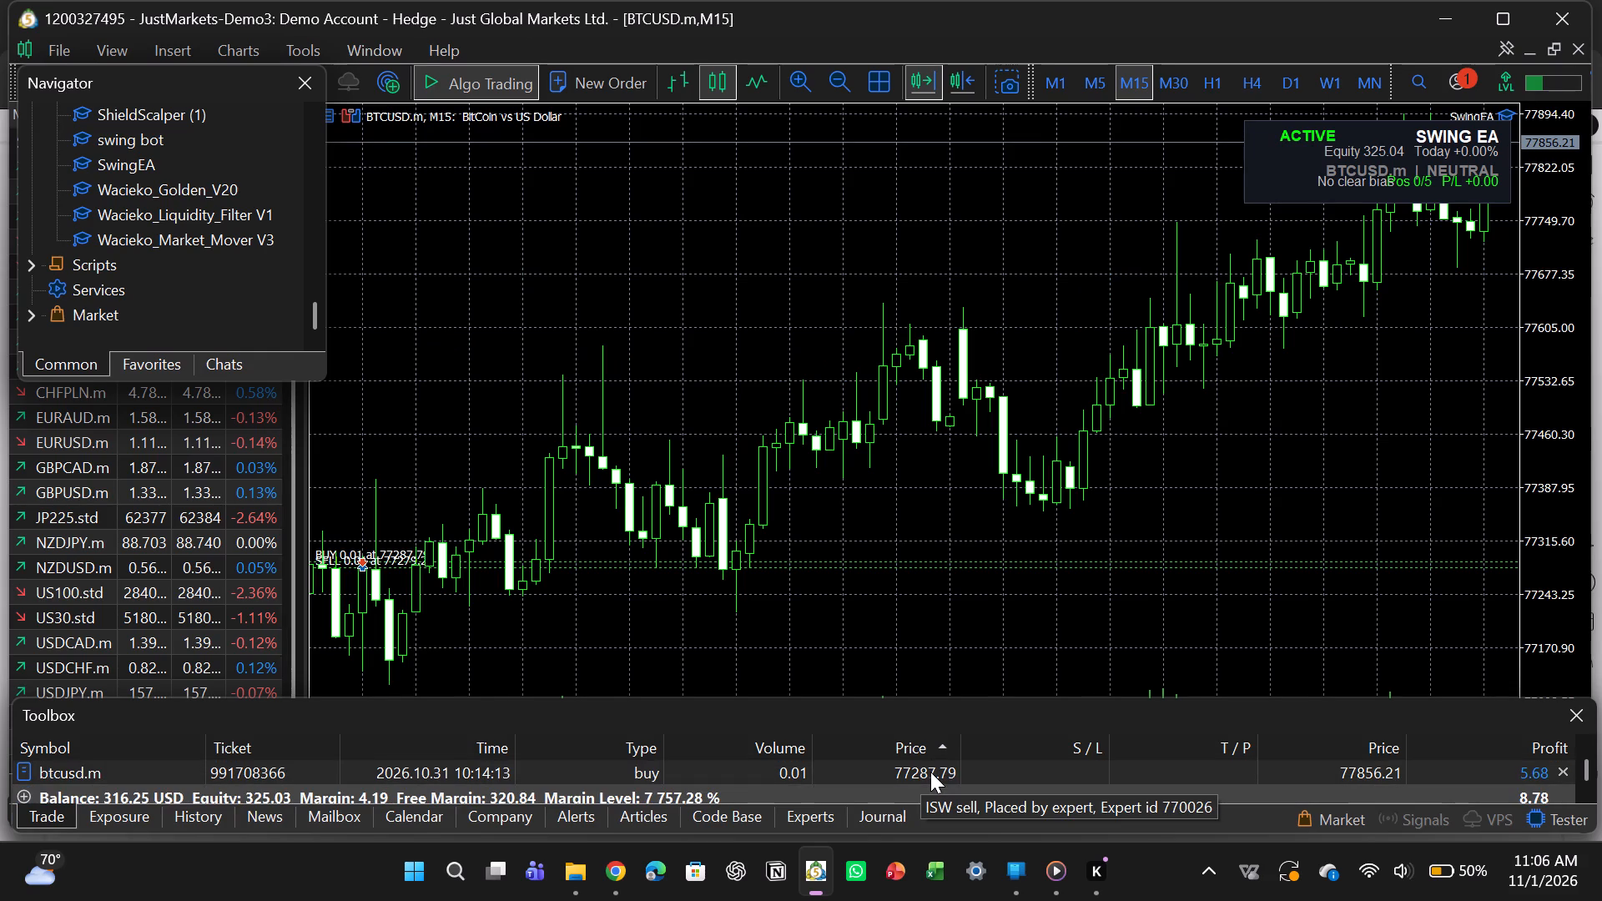
{"action": "scroll", "coordinate": [930, 772], "scroll_direction": "down", "scroll_amount": 1}
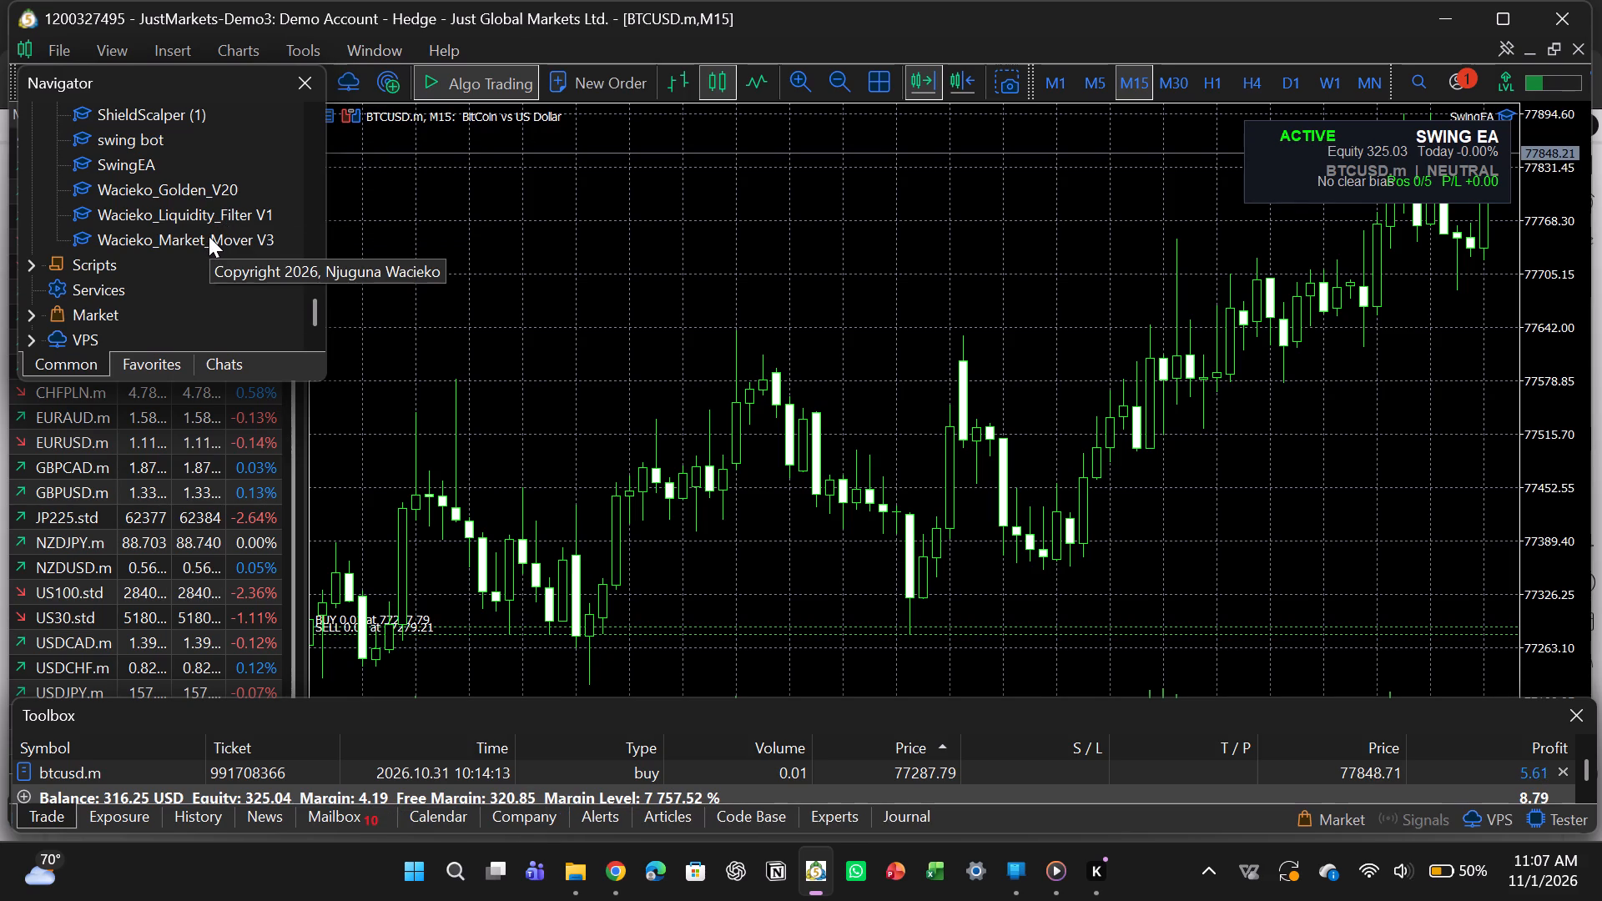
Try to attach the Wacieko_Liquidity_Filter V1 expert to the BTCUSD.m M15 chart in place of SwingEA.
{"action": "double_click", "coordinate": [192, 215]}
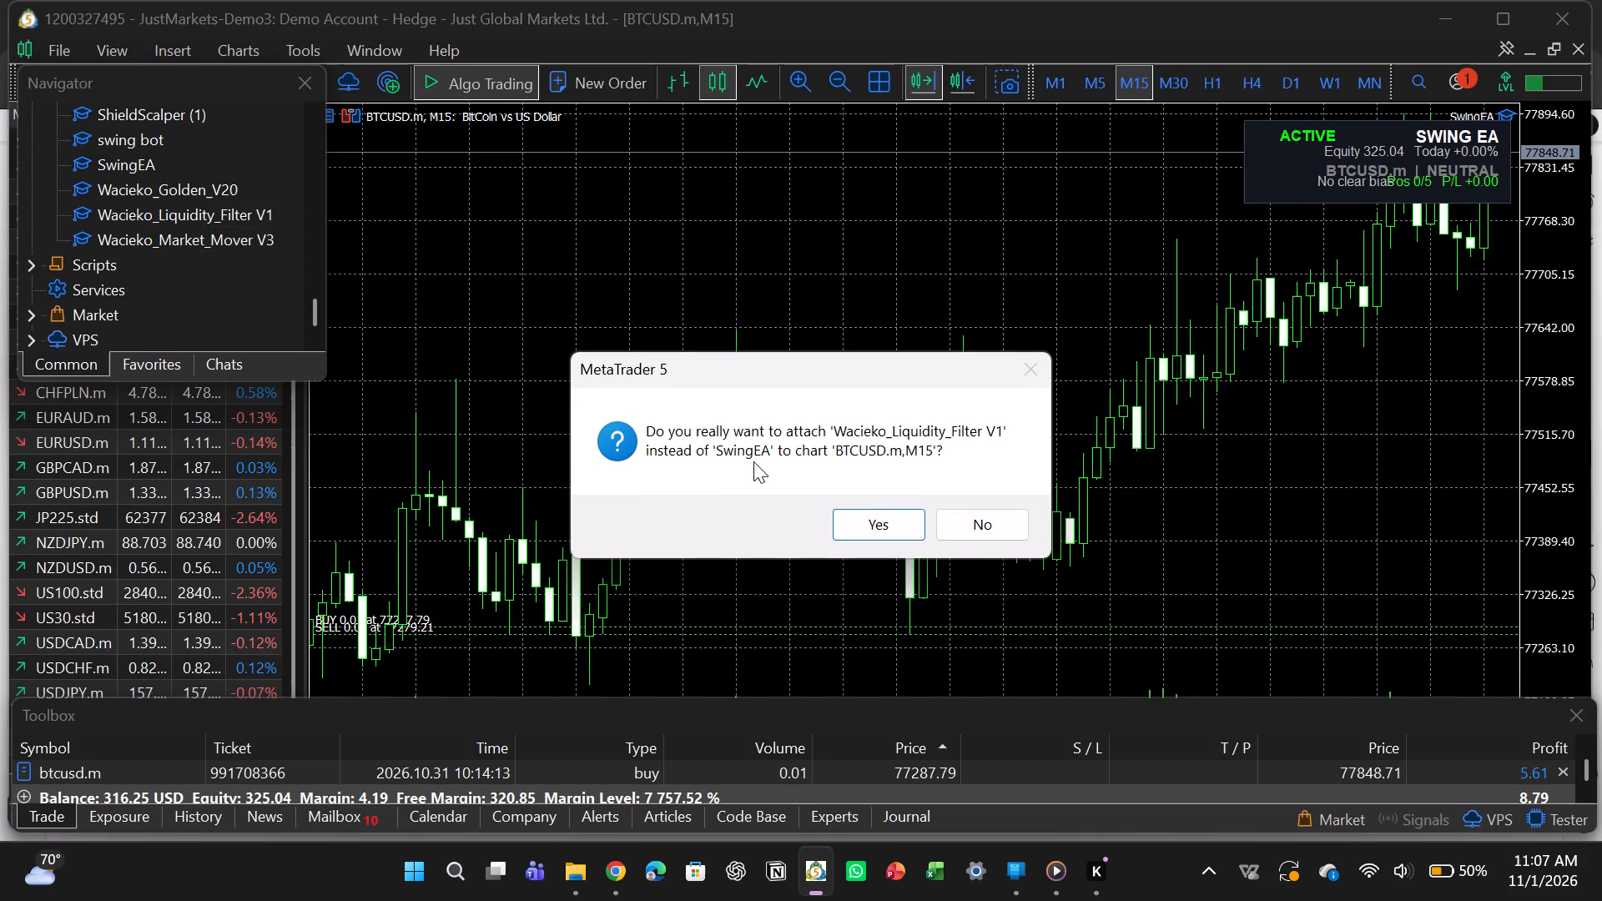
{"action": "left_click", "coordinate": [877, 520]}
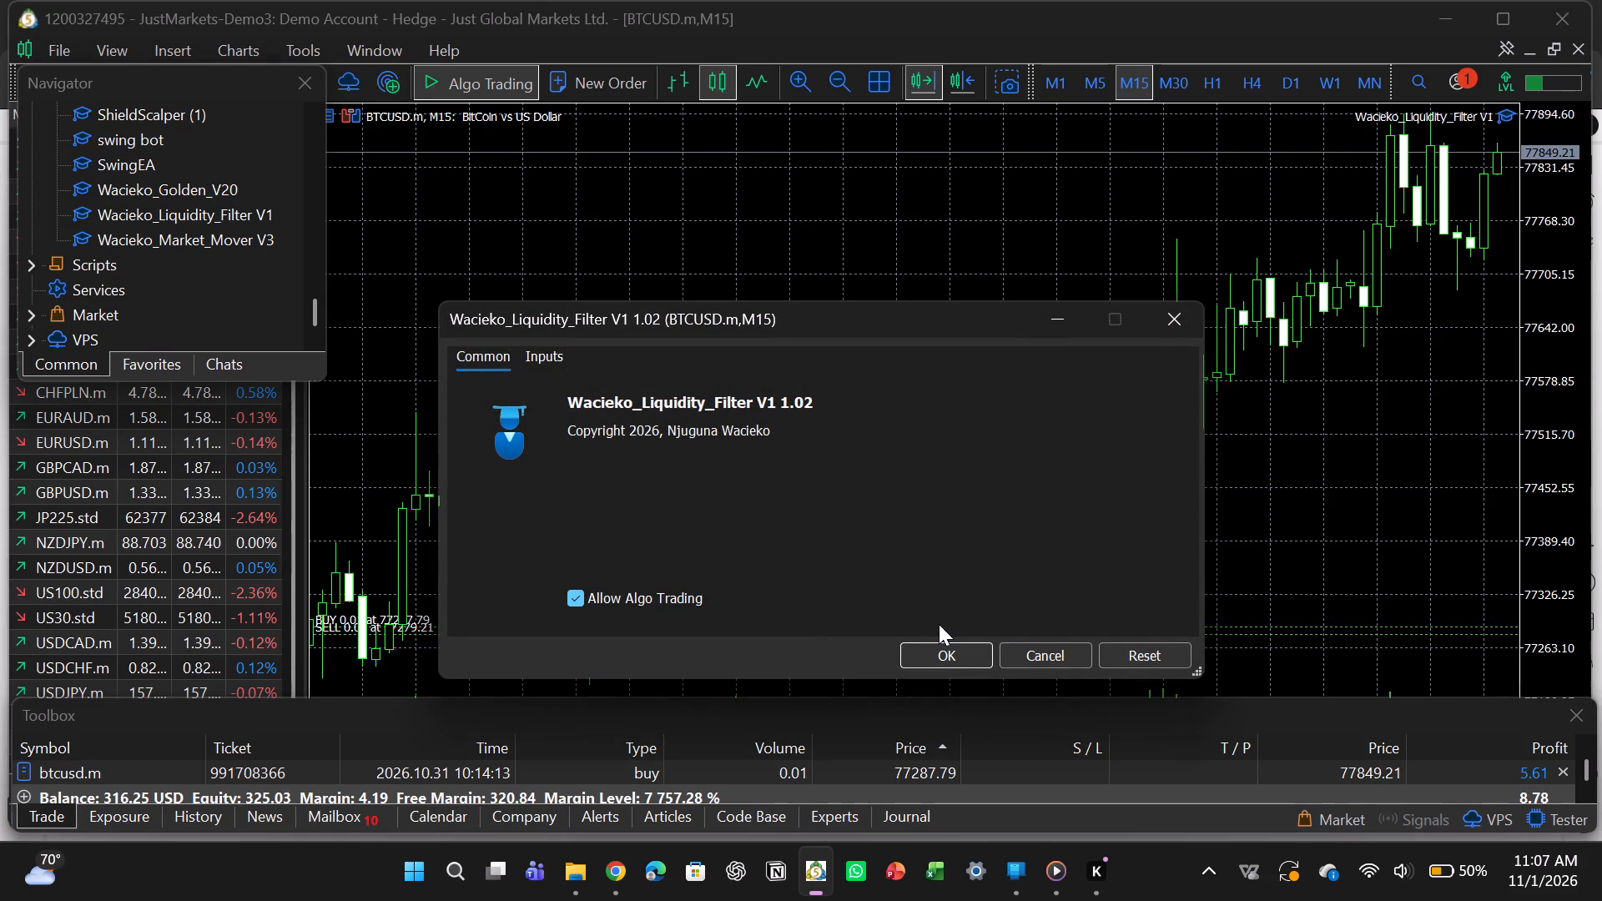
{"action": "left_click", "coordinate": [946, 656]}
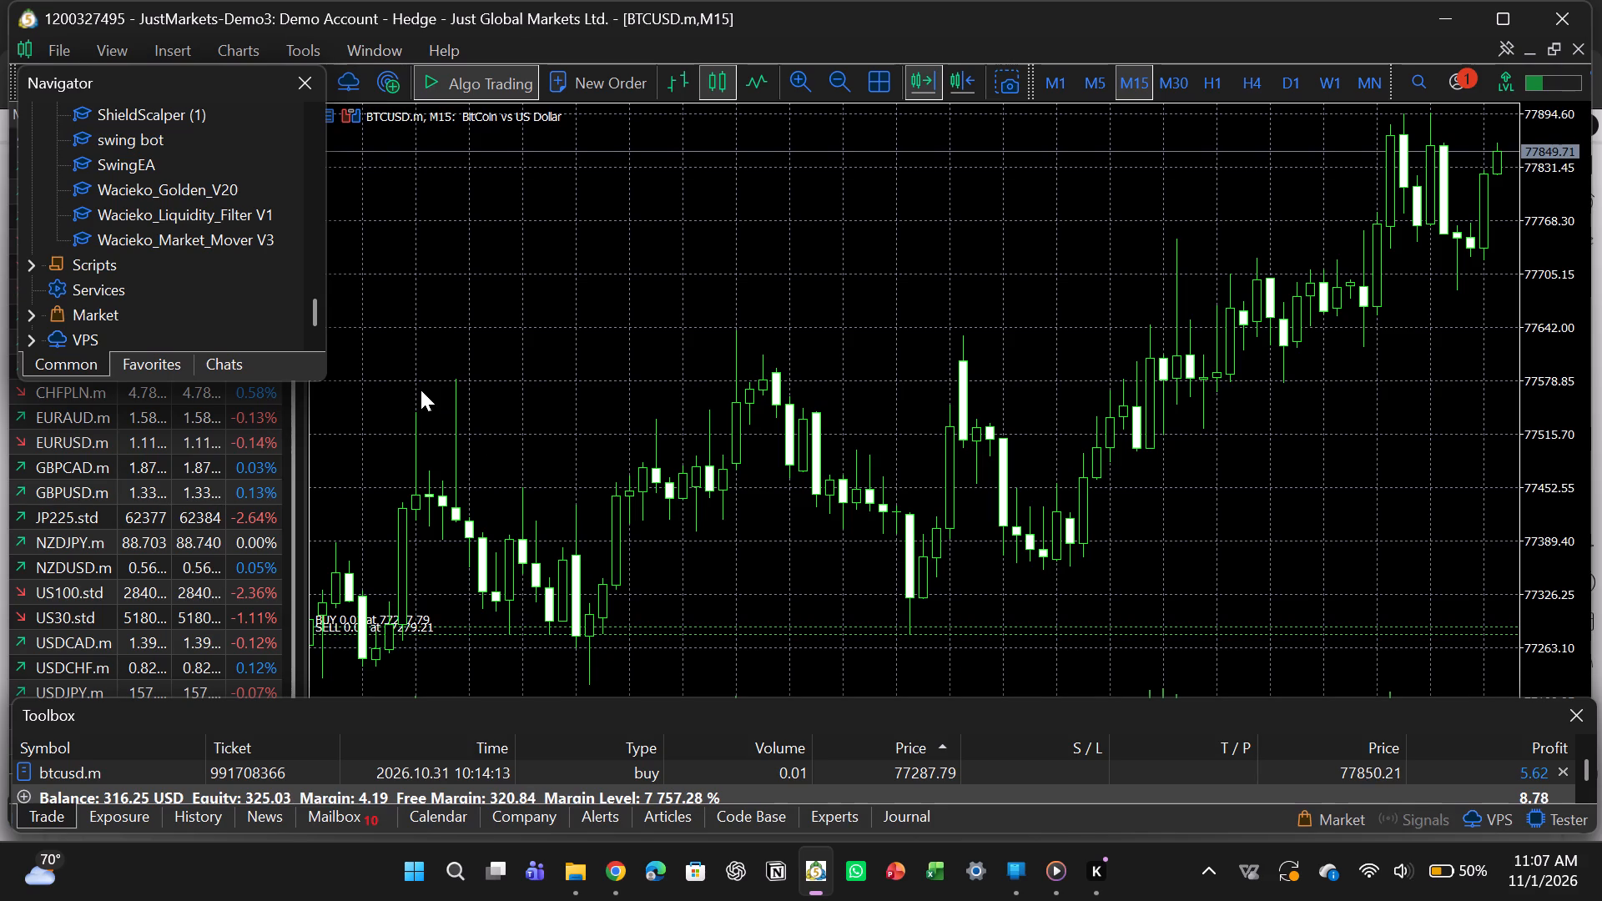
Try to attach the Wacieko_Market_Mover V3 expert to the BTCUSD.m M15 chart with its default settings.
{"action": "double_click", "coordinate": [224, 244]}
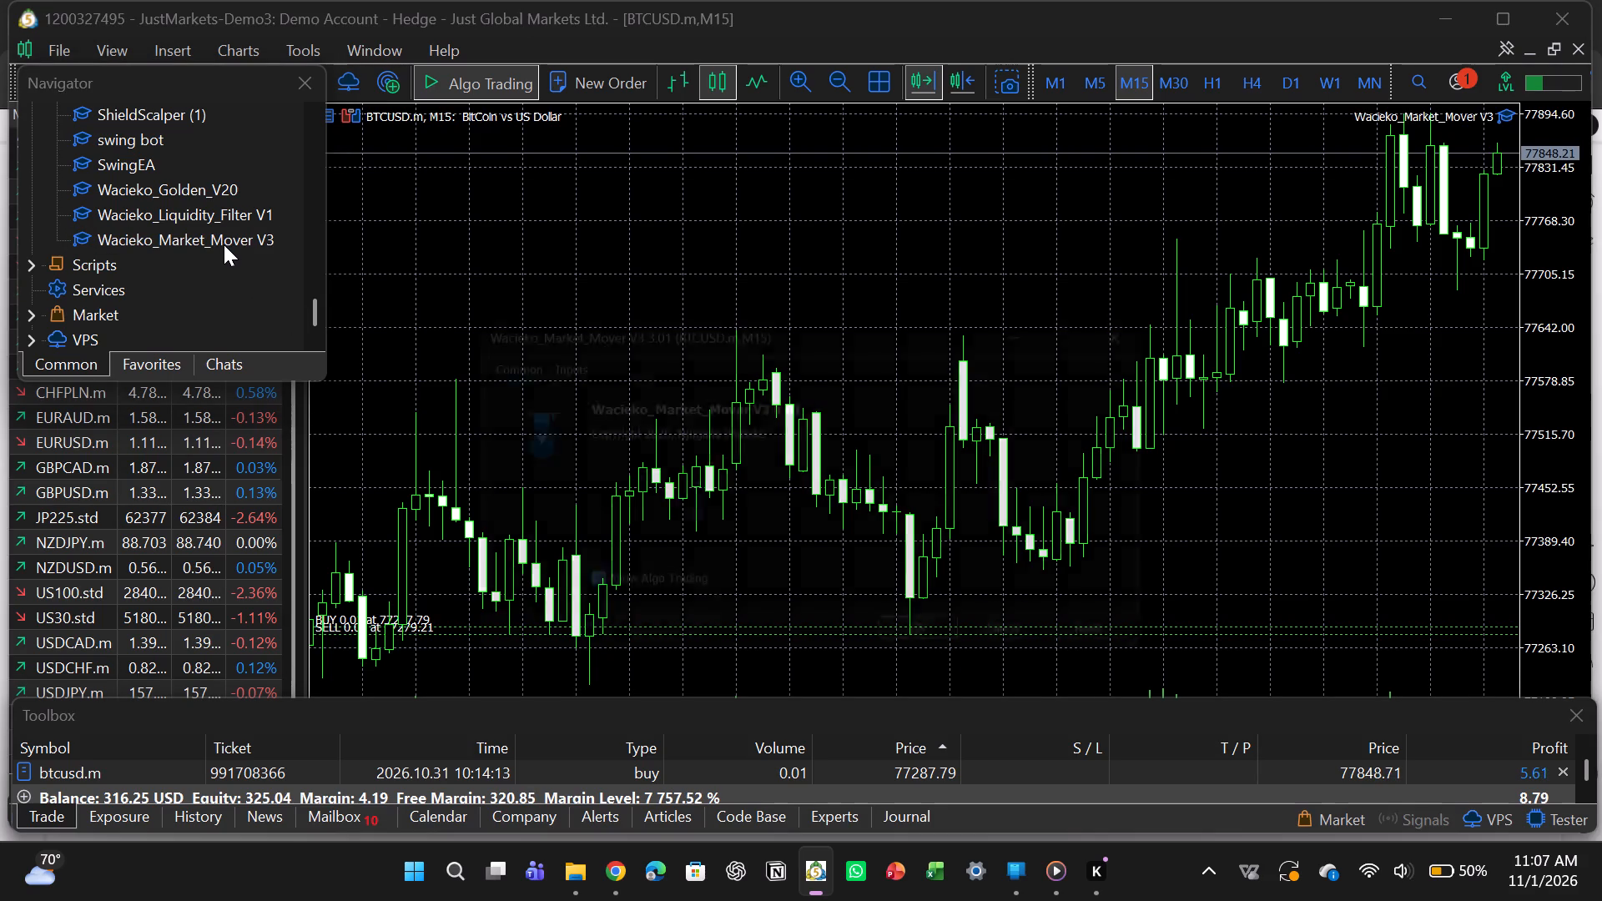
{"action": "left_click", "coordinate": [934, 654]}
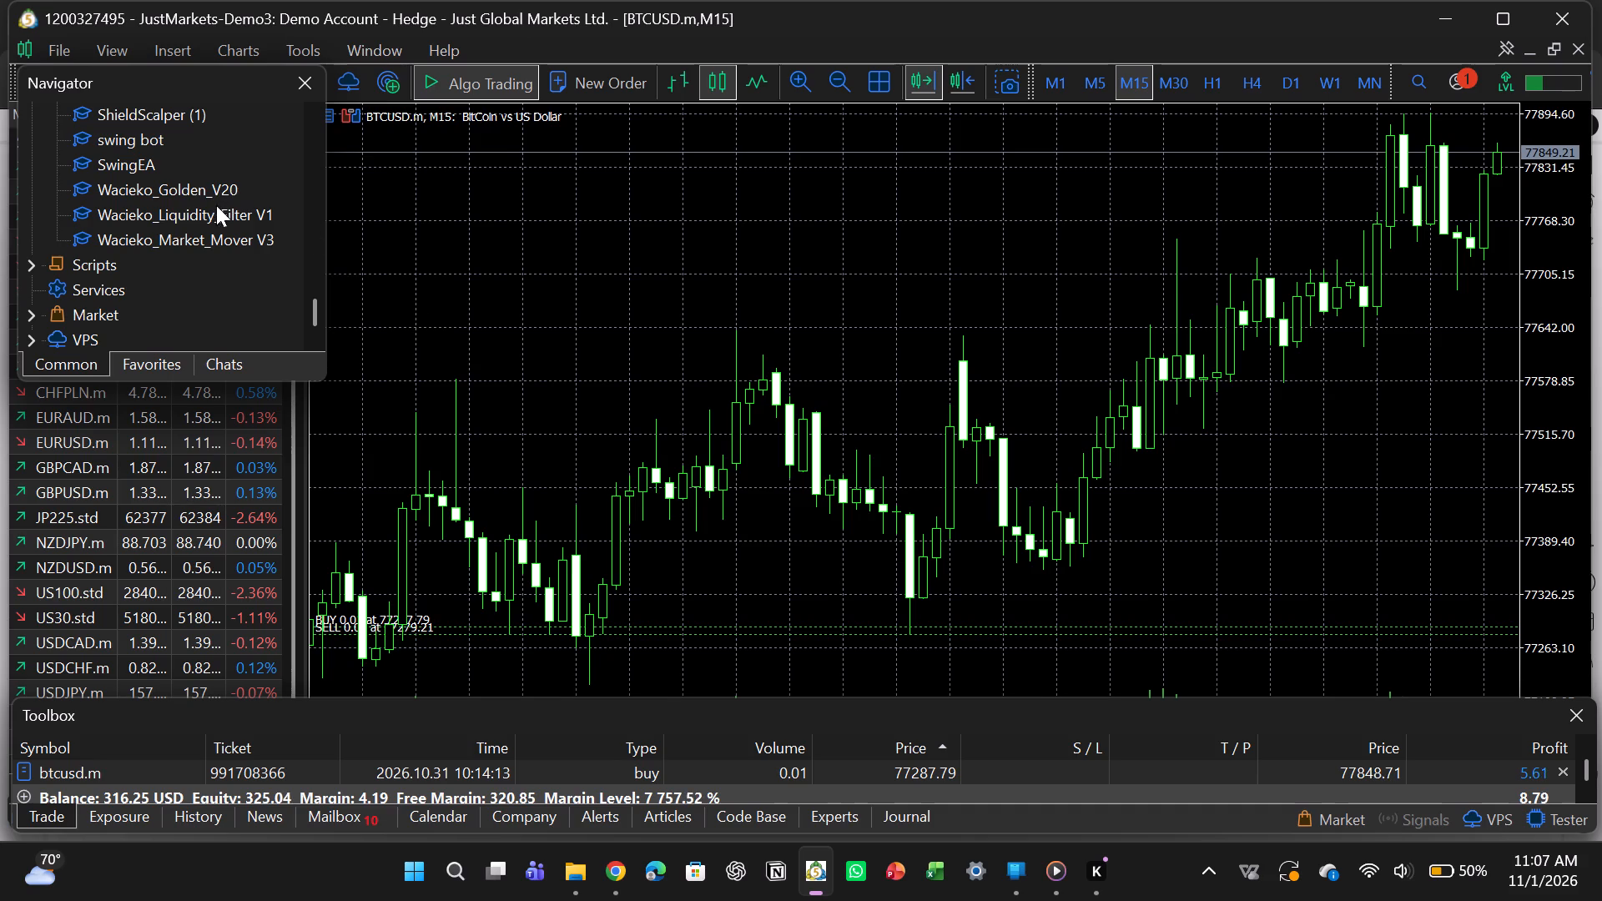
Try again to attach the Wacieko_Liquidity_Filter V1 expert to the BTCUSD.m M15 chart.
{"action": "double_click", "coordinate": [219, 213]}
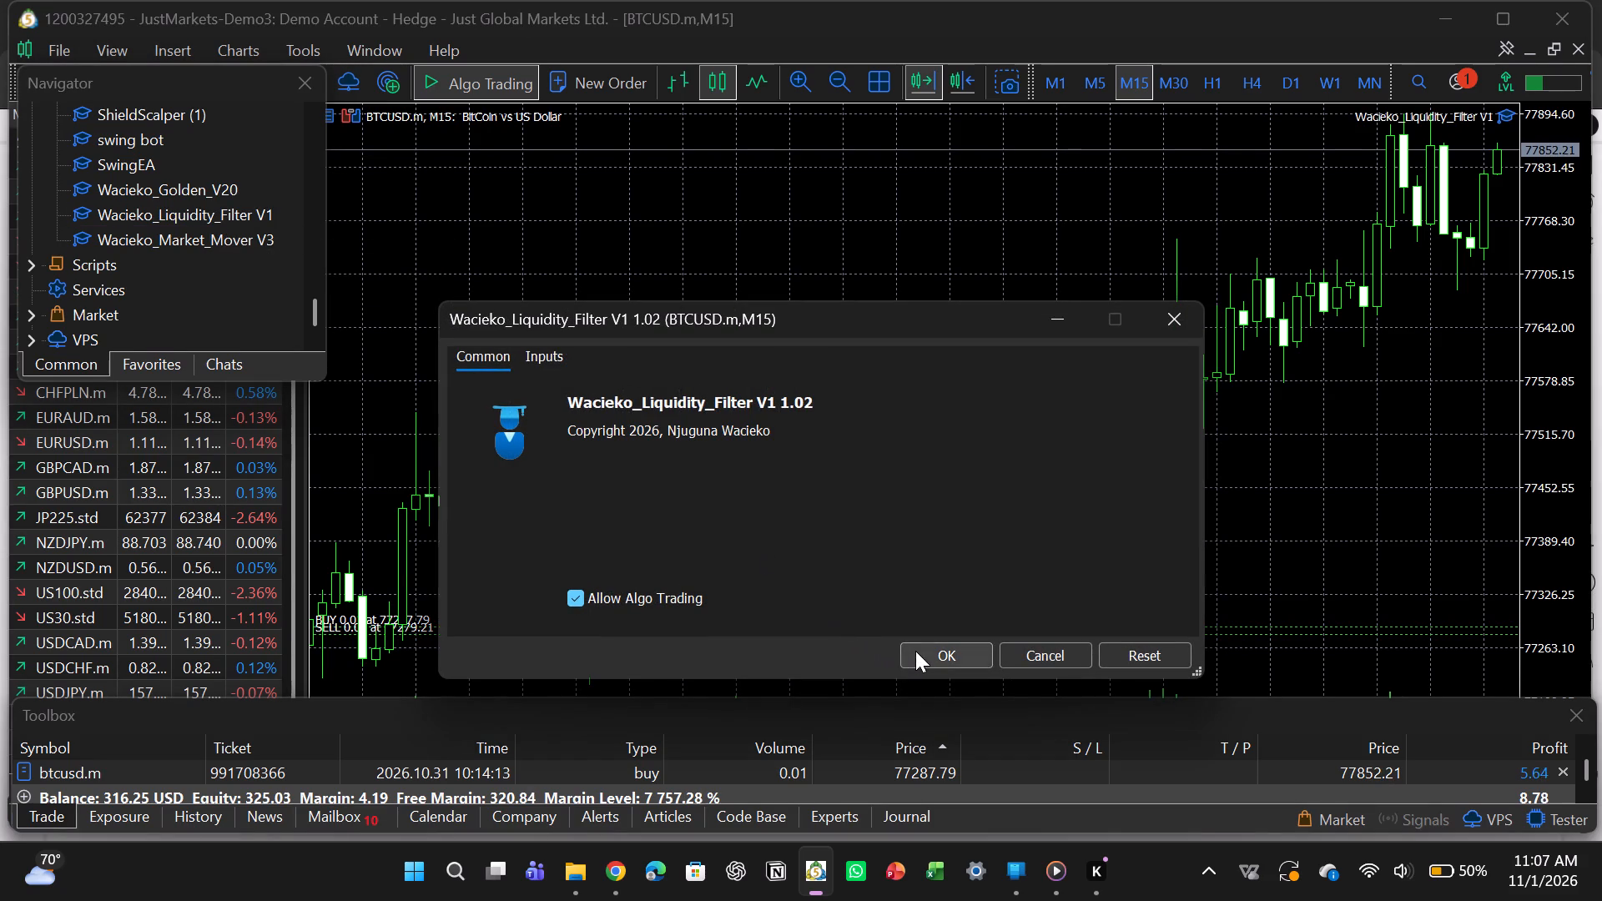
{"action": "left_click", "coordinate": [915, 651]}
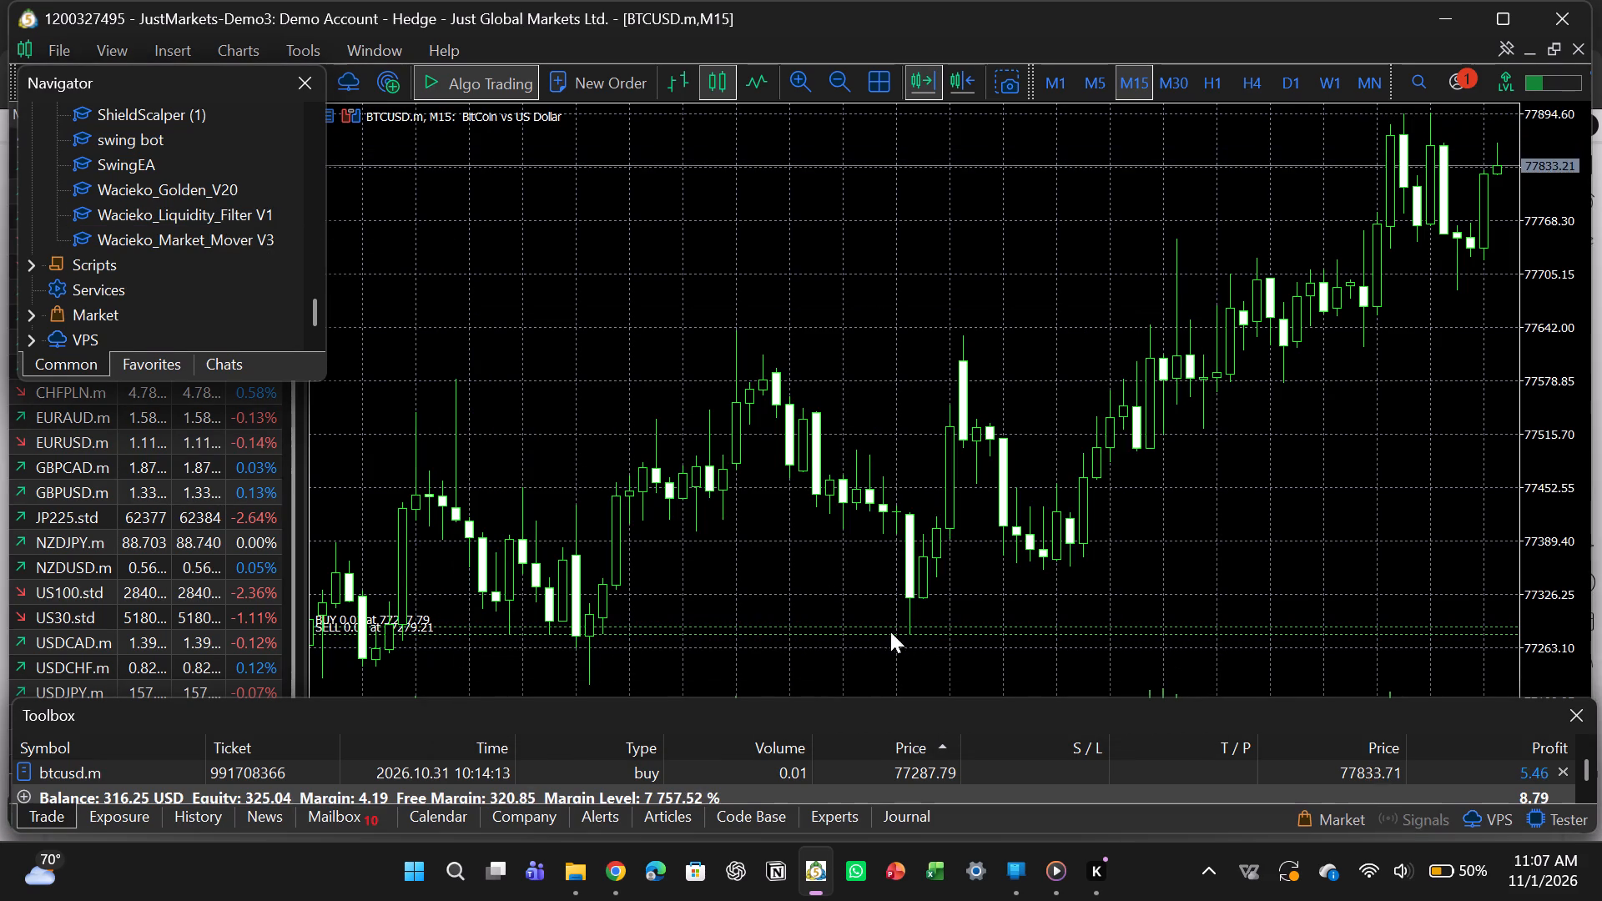
Attach the Wacieko_Golden_V20 expert to the BTCUSD.m M15 chart with its default settings.
{"action": "double_click", "coordinate": [227, 187]}
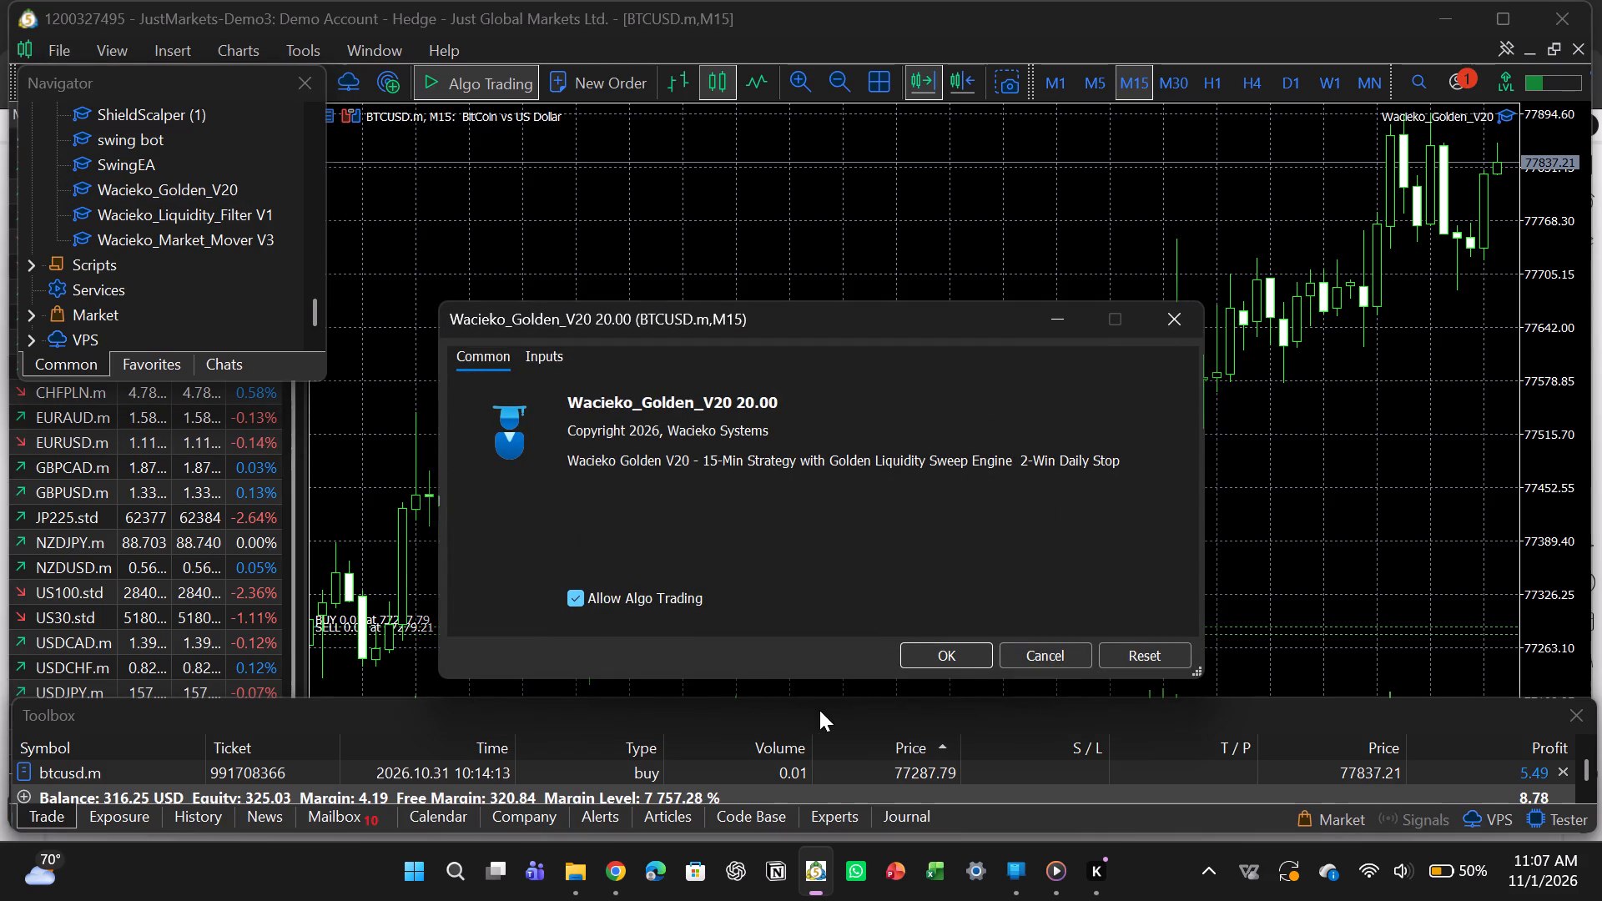
{"action": "left_click", "coordinate": [965, 656]}
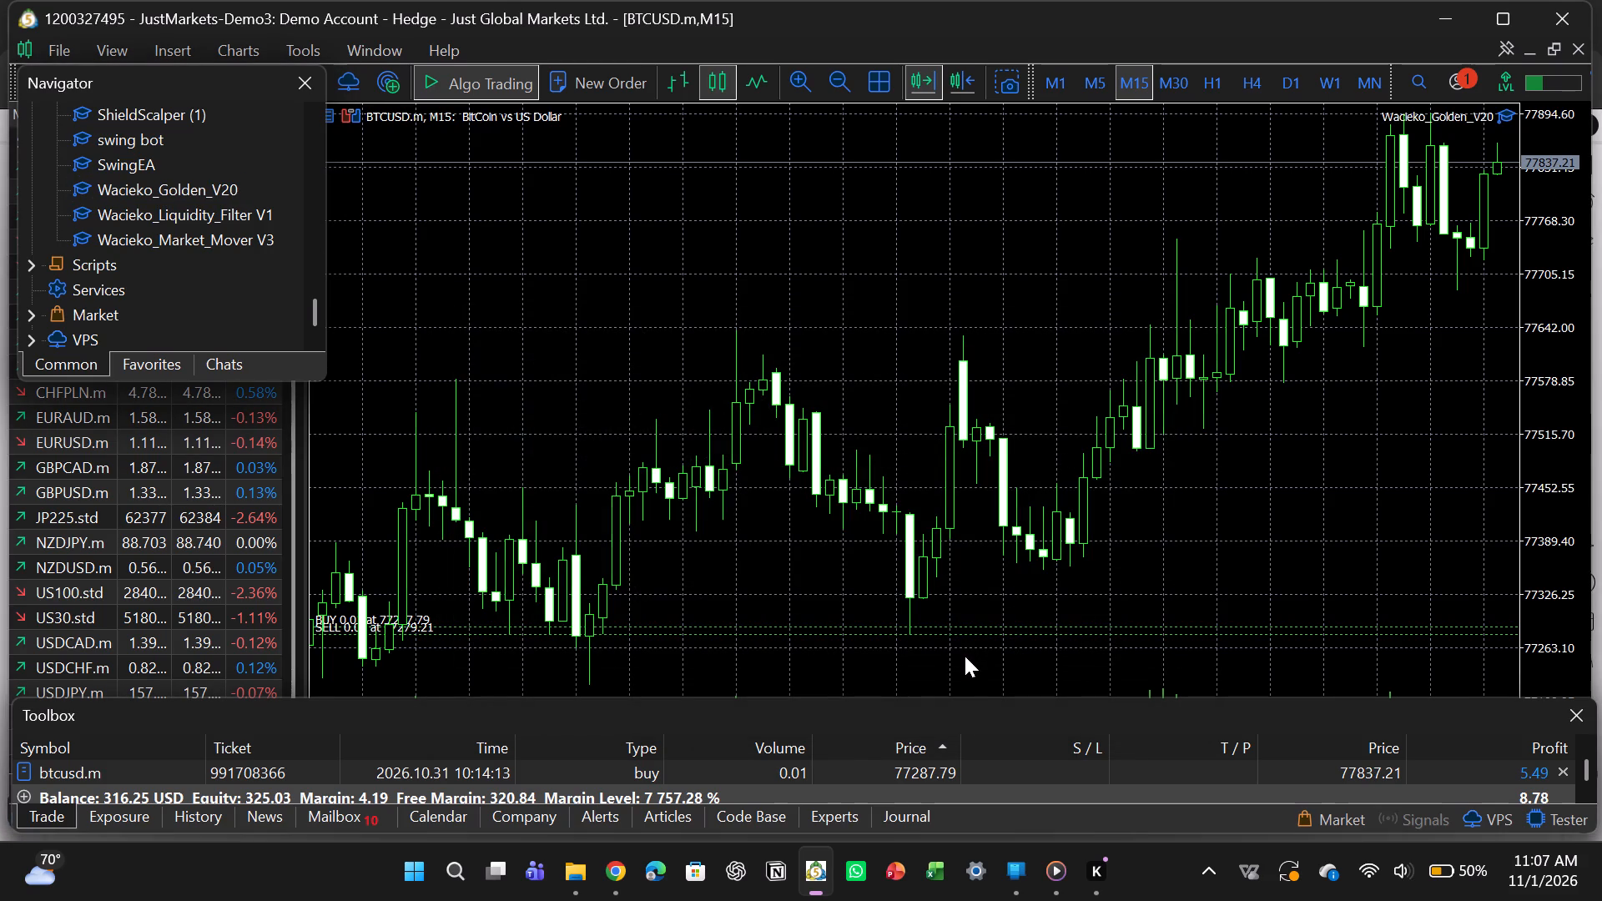
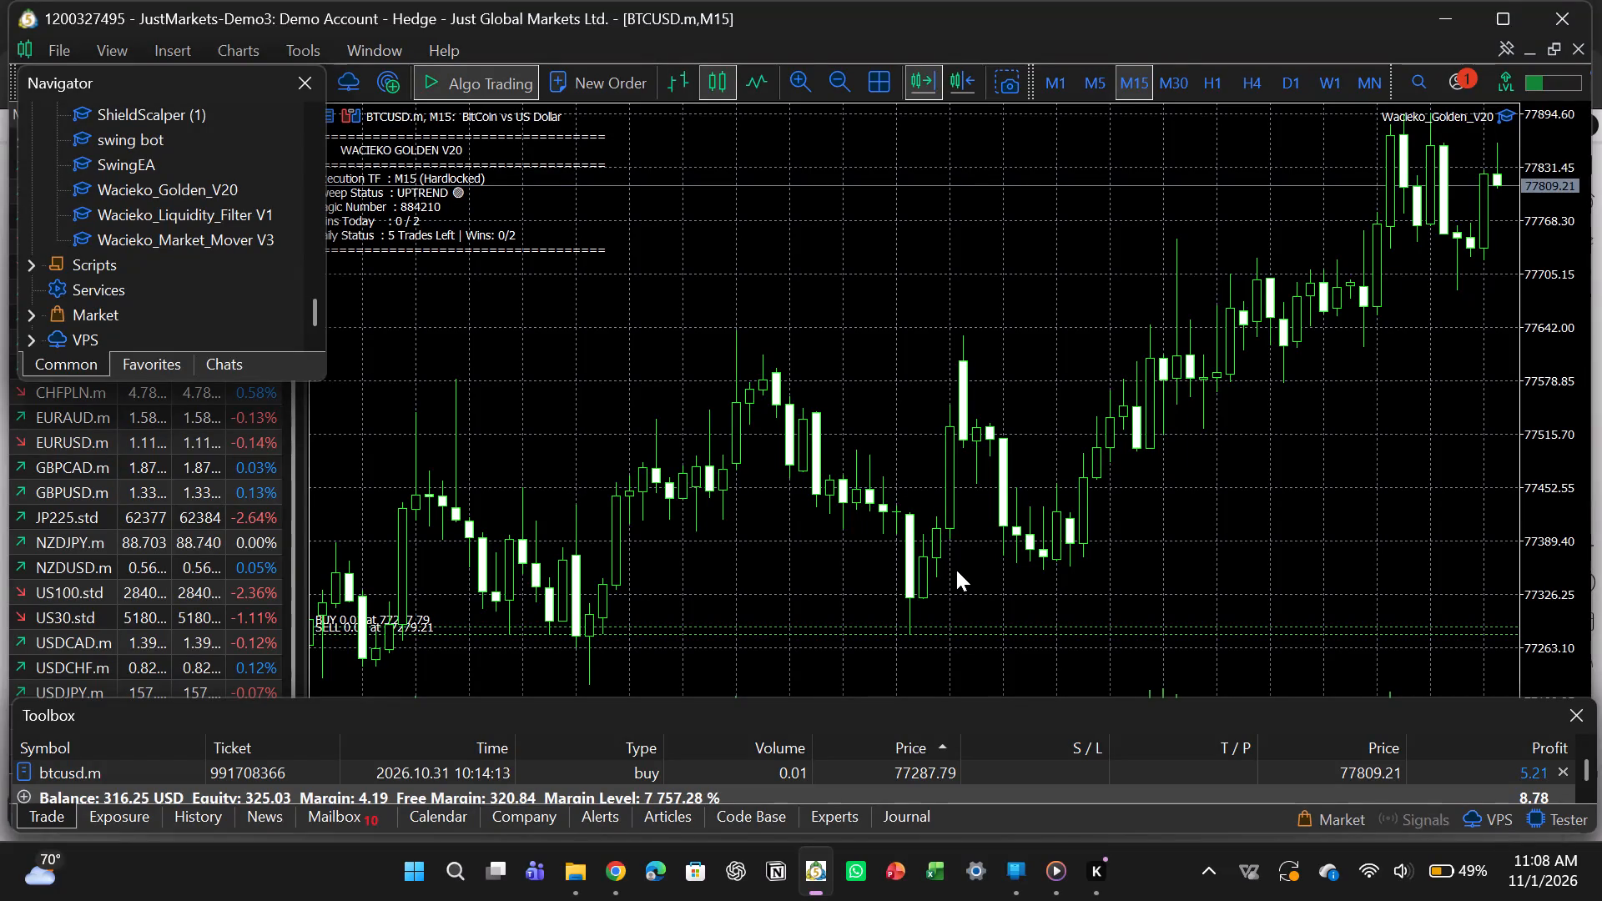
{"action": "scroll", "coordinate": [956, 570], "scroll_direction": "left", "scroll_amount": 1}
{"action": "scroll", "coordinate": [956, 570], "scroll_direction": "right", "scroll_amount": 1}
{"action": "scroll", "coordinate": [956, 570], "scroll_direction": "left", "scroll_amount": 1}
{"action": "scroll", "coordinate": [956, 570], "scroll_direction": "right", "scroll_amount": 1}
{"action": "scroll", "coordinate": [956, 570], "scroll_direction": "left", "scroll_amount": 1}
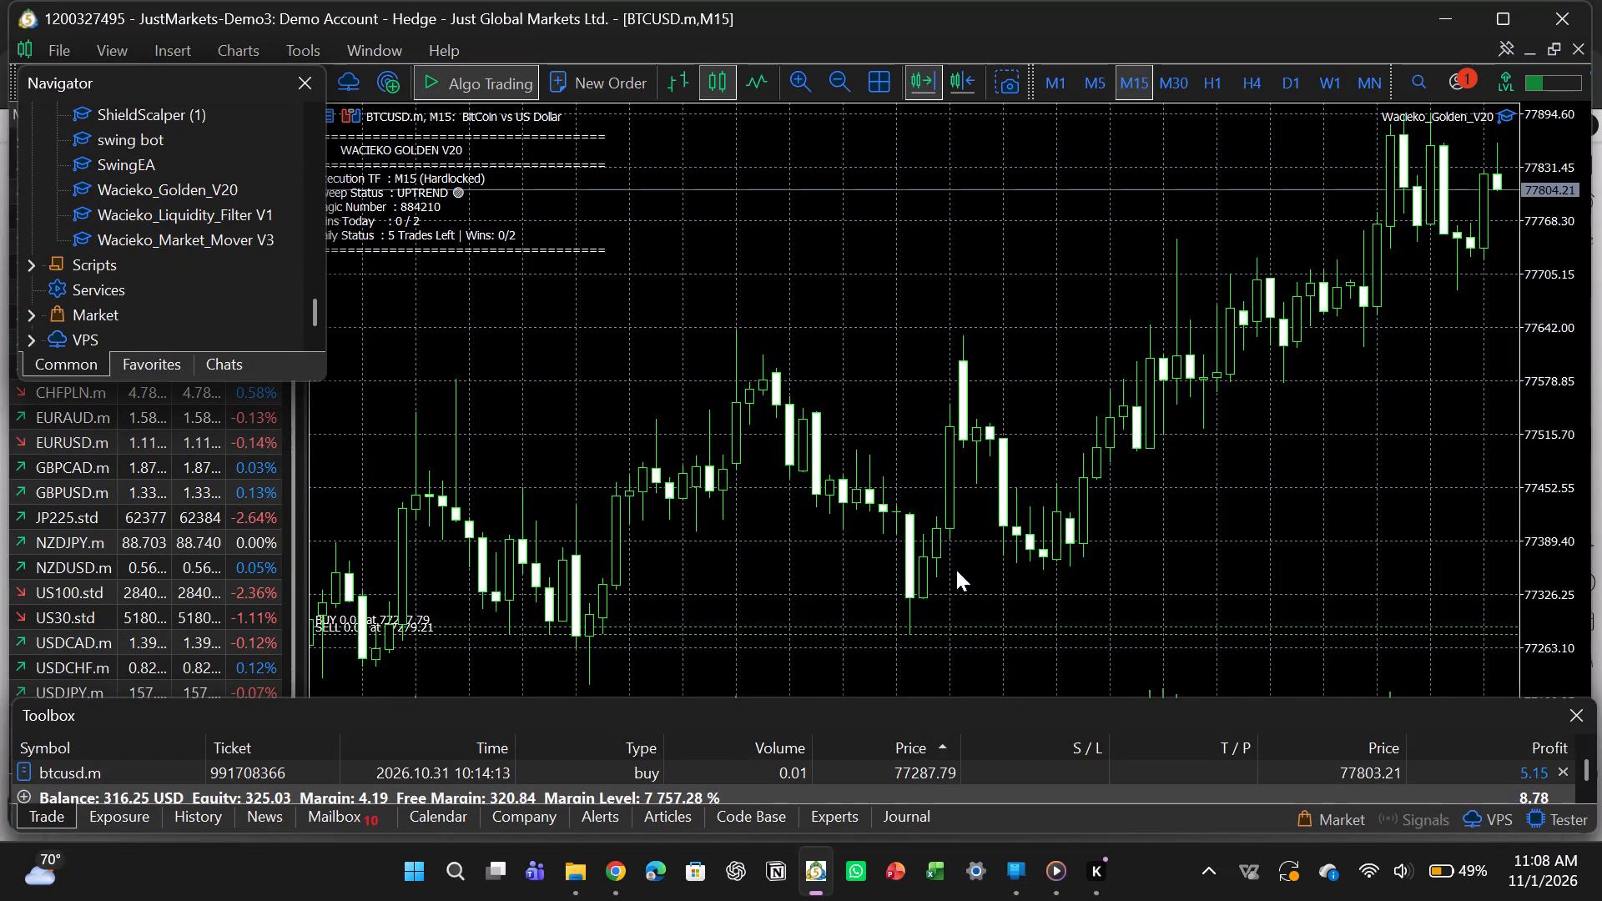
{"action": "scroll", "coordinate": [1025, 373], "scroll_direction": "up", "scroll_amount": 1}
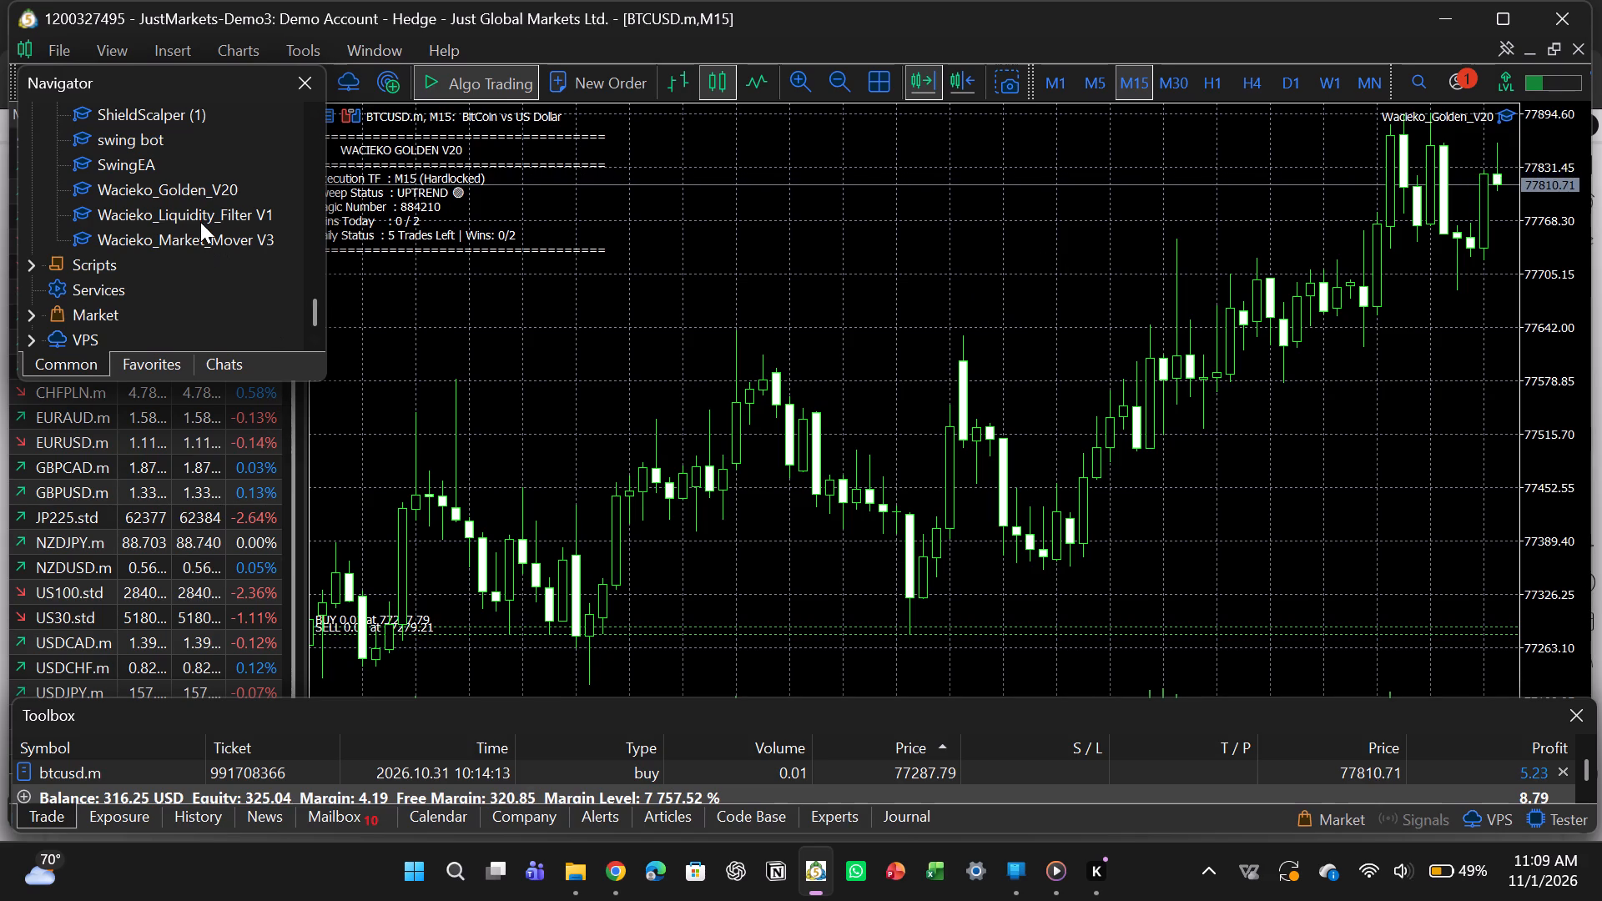
Attach the ShieldScalper (1) expert to the BTCUSD.m M15 chart in place of Wacieko_Golden_V20, with its default settings.
{"action": "triple_click", "coordinate": [156, 119]}
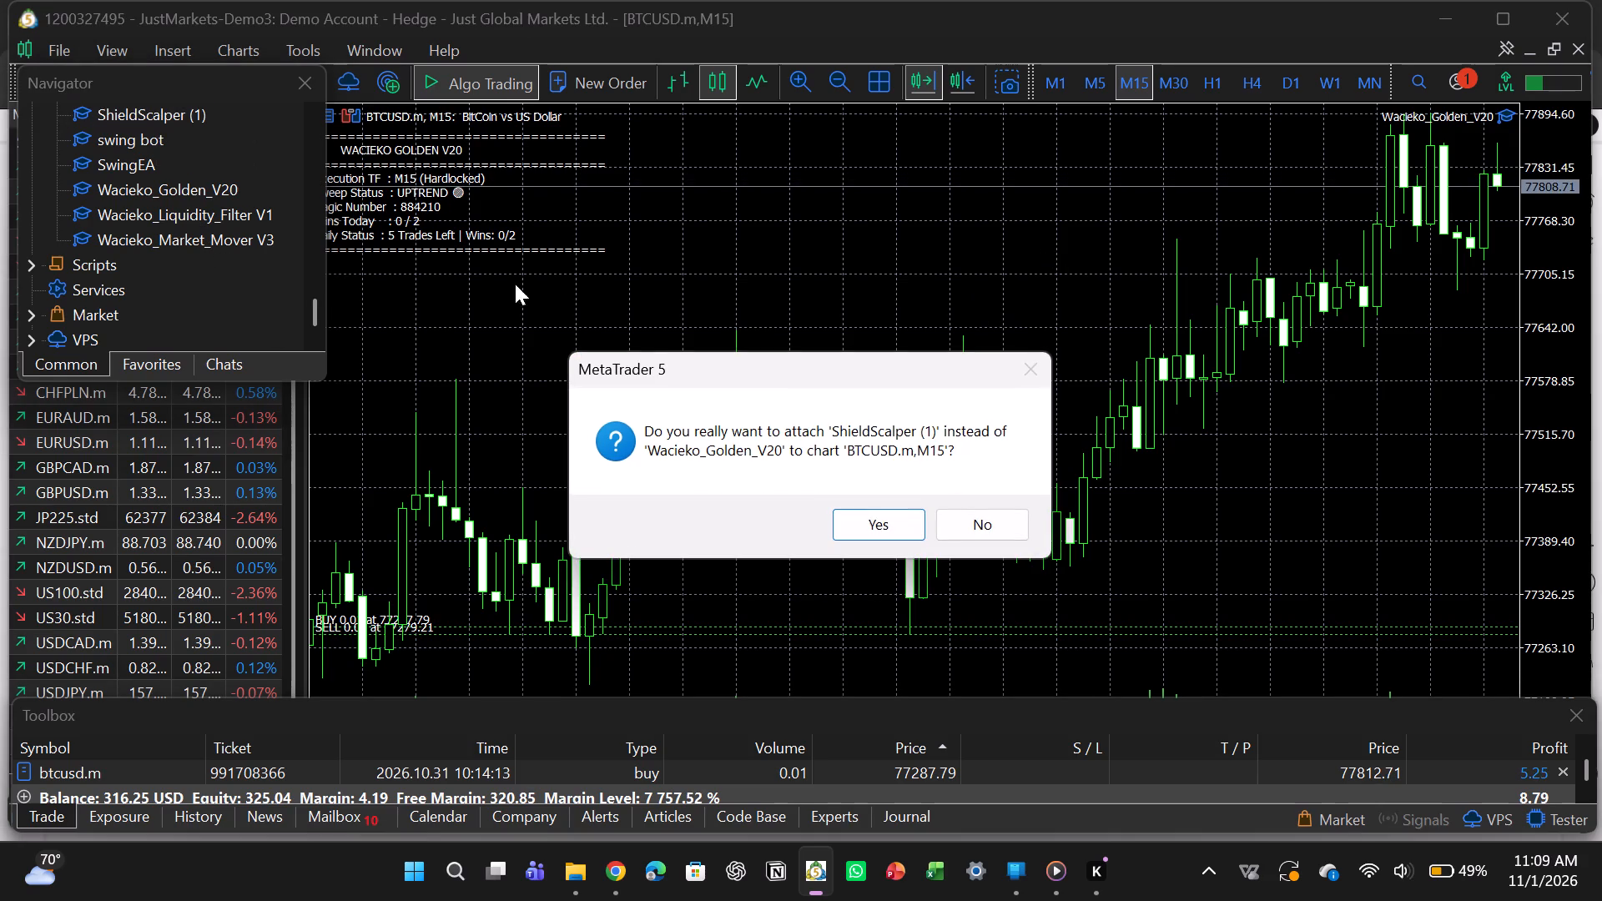
{"action": "left_click", "coordinate": [882, 528]}
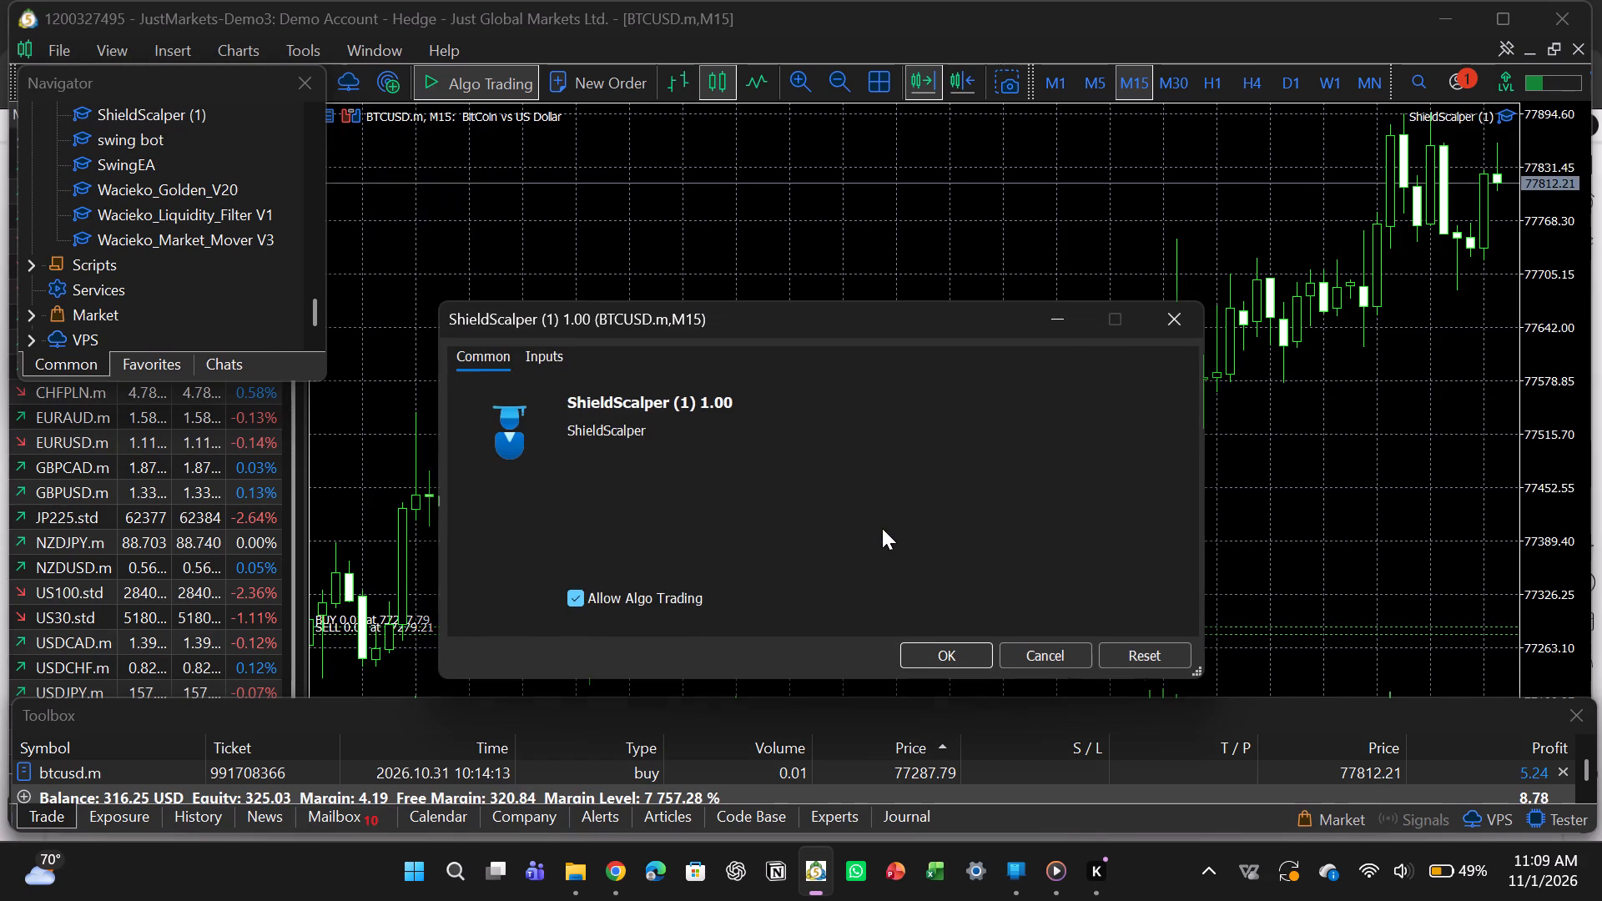
{"action": "left_click", "coordinate": [929, 649]}
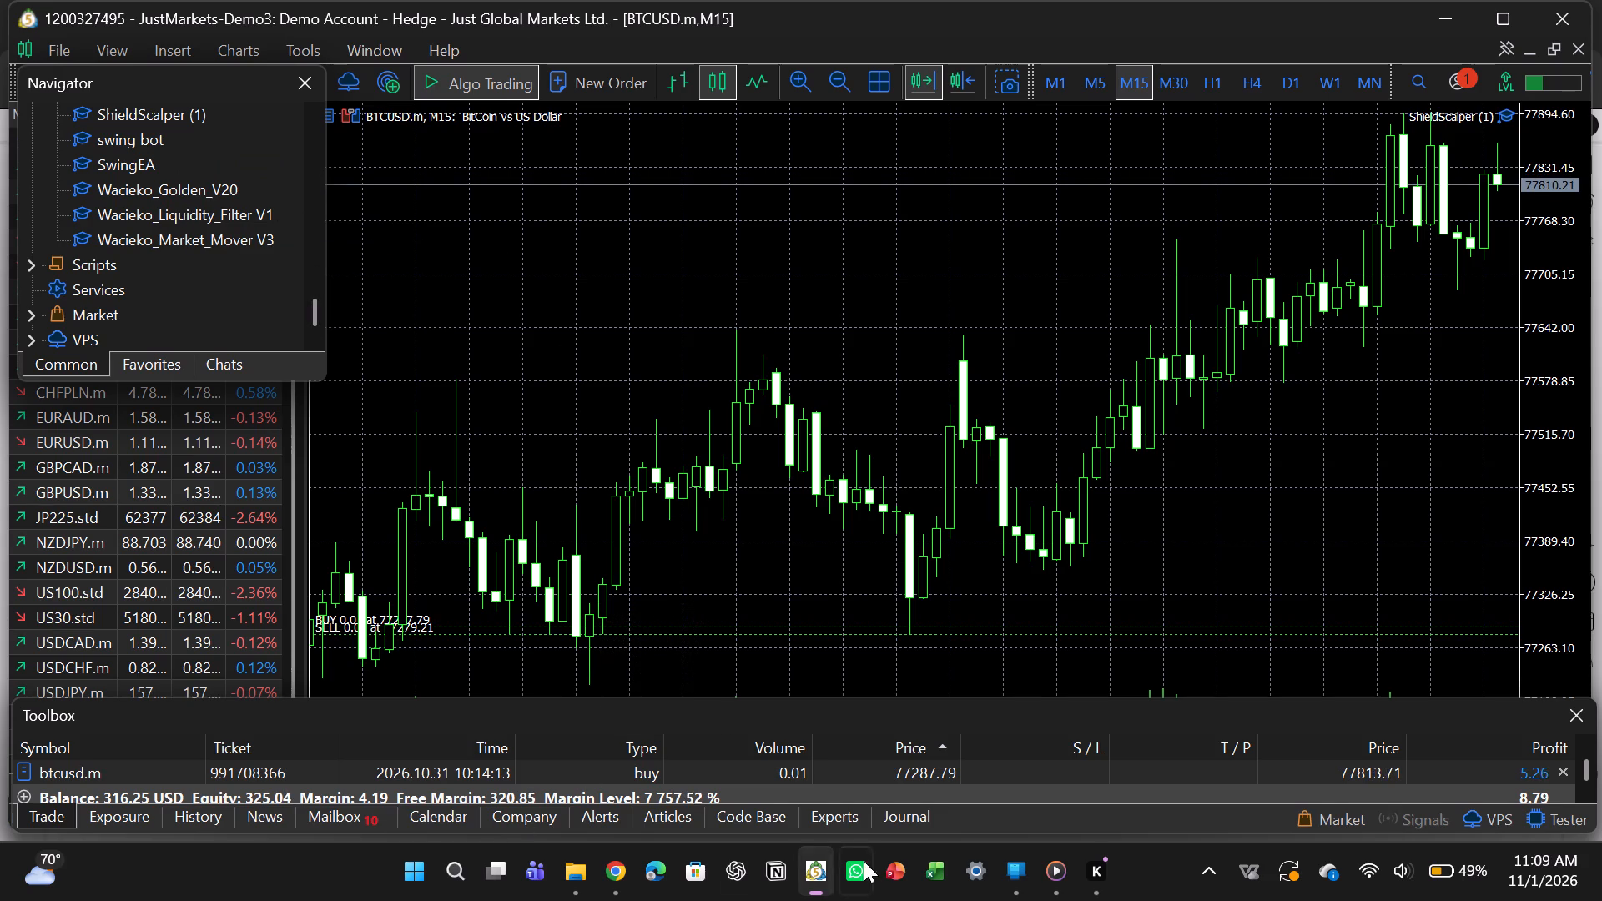
Examine the experts log for start-up messages and errors from the Wacieko, NEX ERA V2 and SwingEA experts.
{"action": "left_click", "coordinate": [844, 816]}
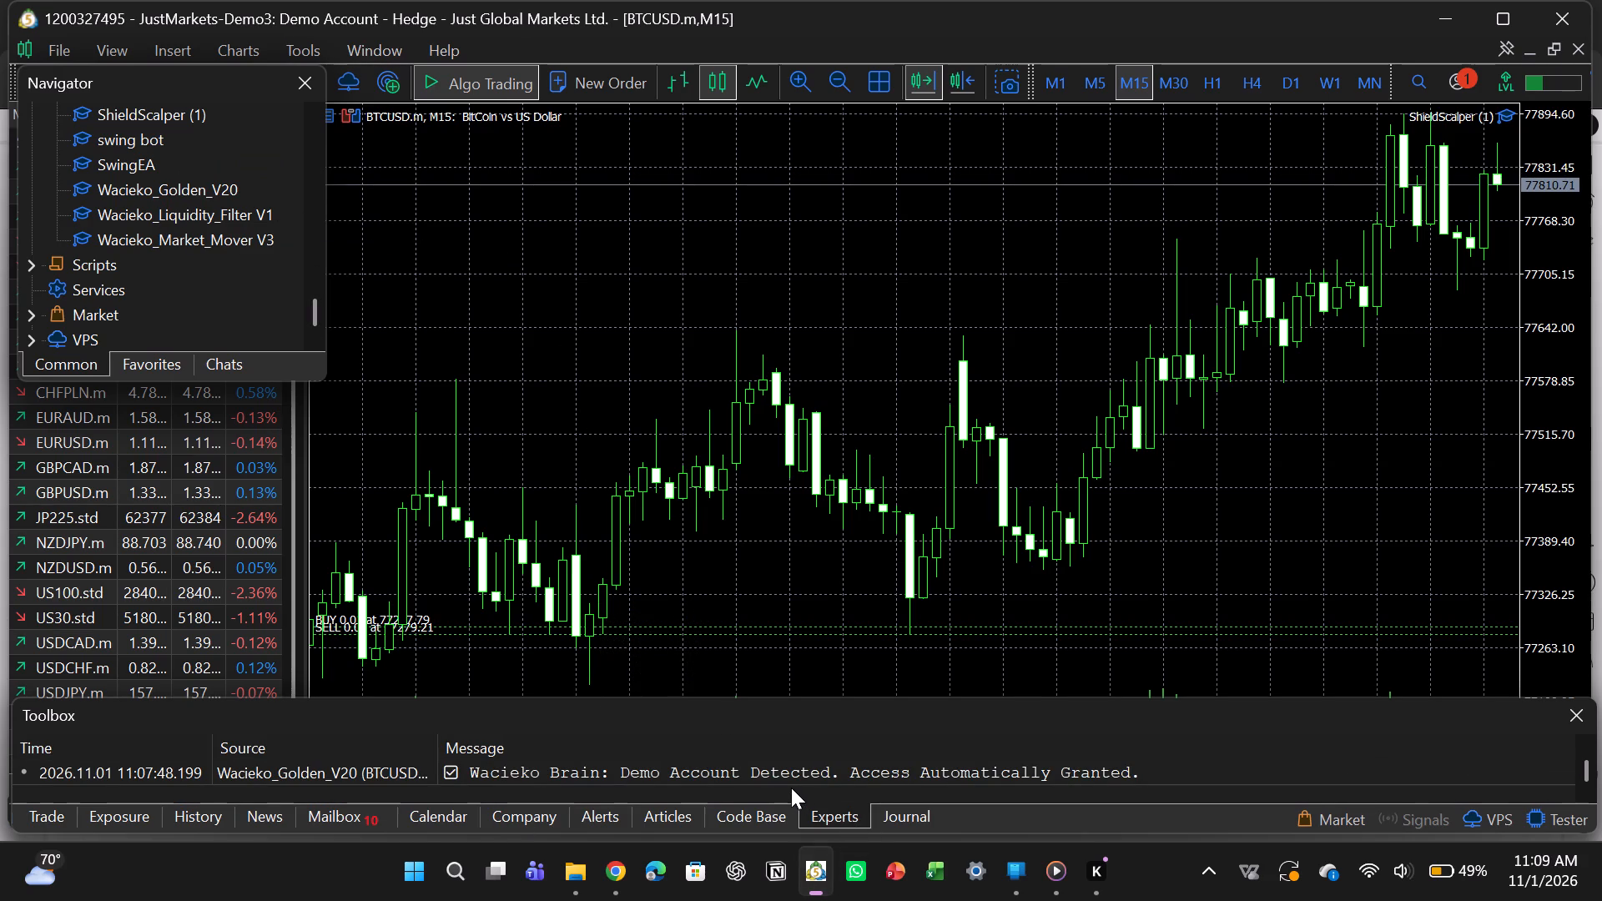
{"action": "scroll", "coordinate": [764, 763], "scroll_direction": "up", "scroll_amount": 1}
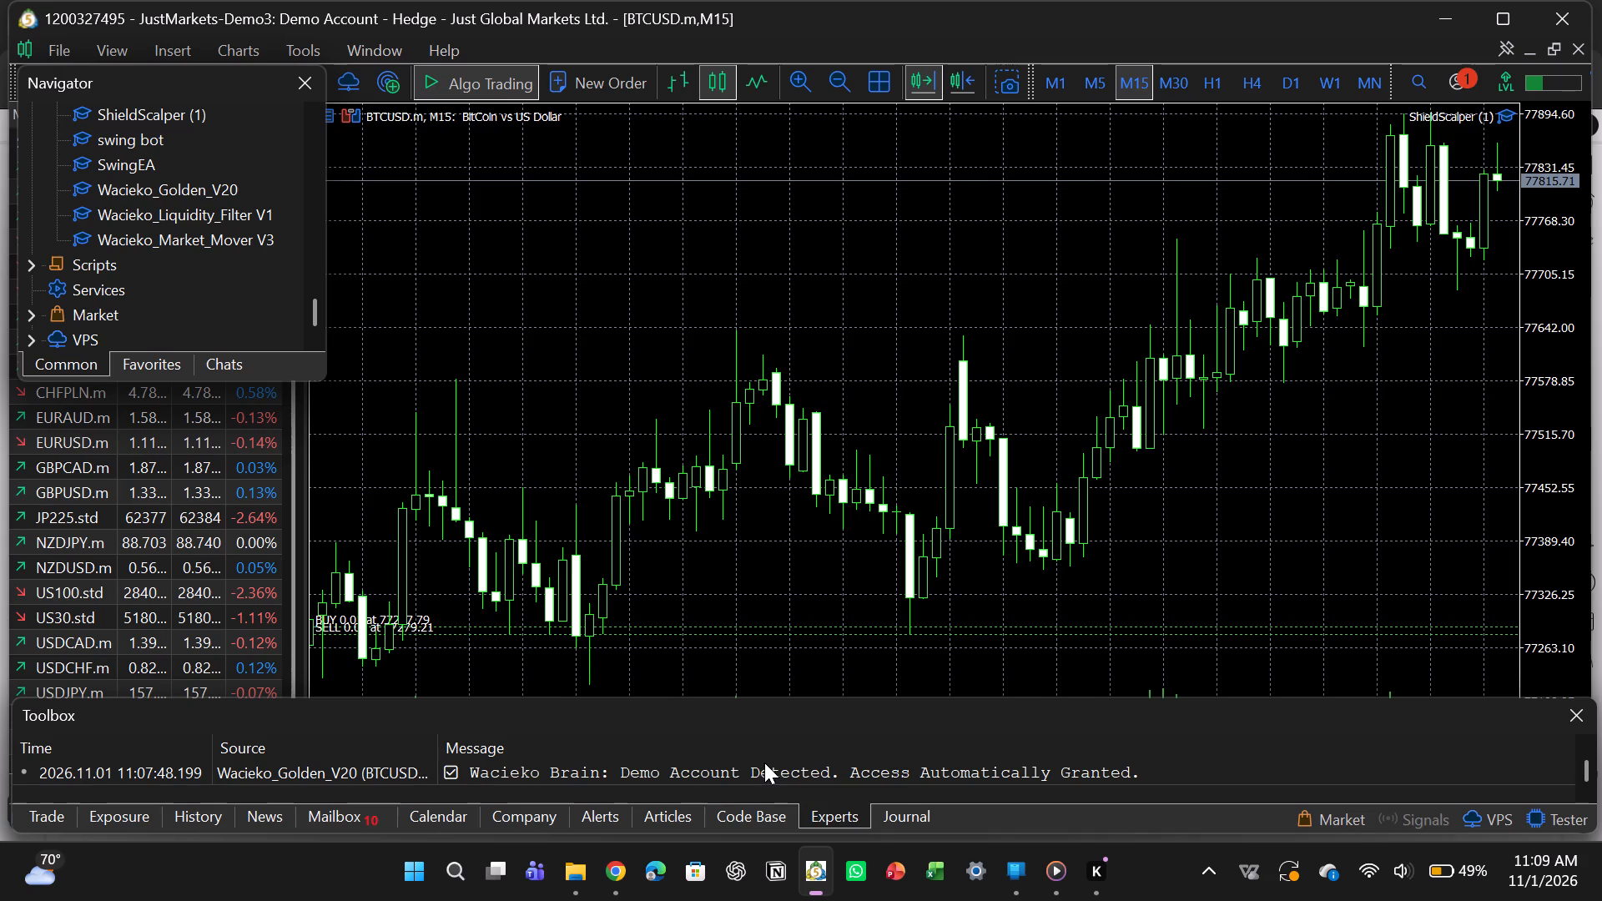
{"action": "scroll", "coordinate": [764, 763], "scroll_direction": "up", "scroll_amount": 4}
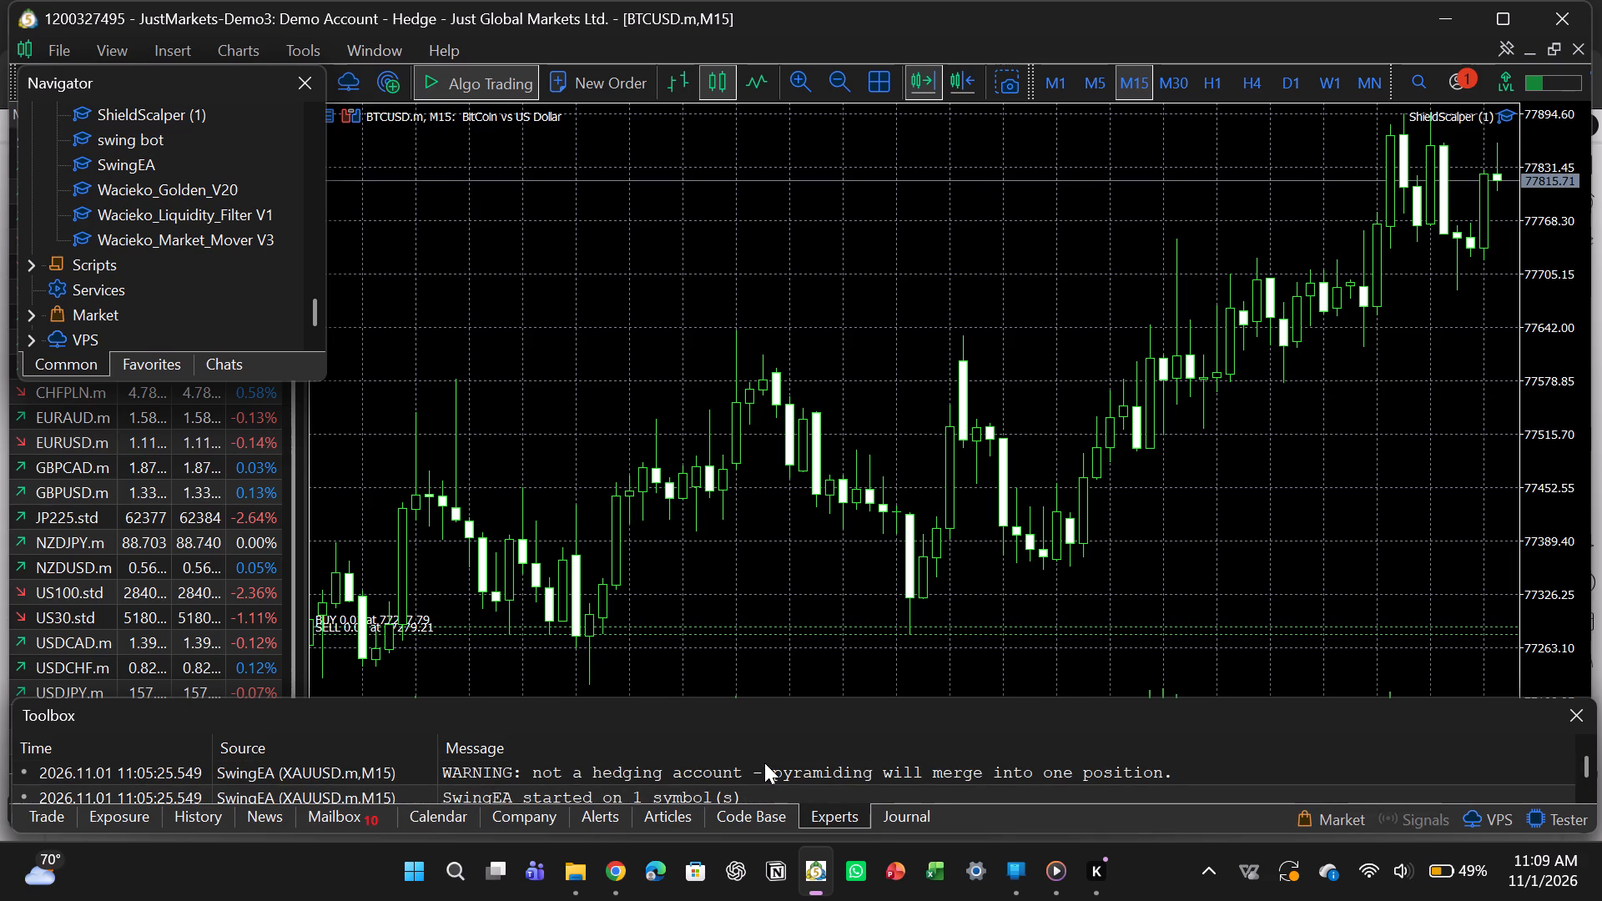
{"action": "scroll", "coordinate": [764, 763], "scroll_direction": "up", "scroll_amount": 5}
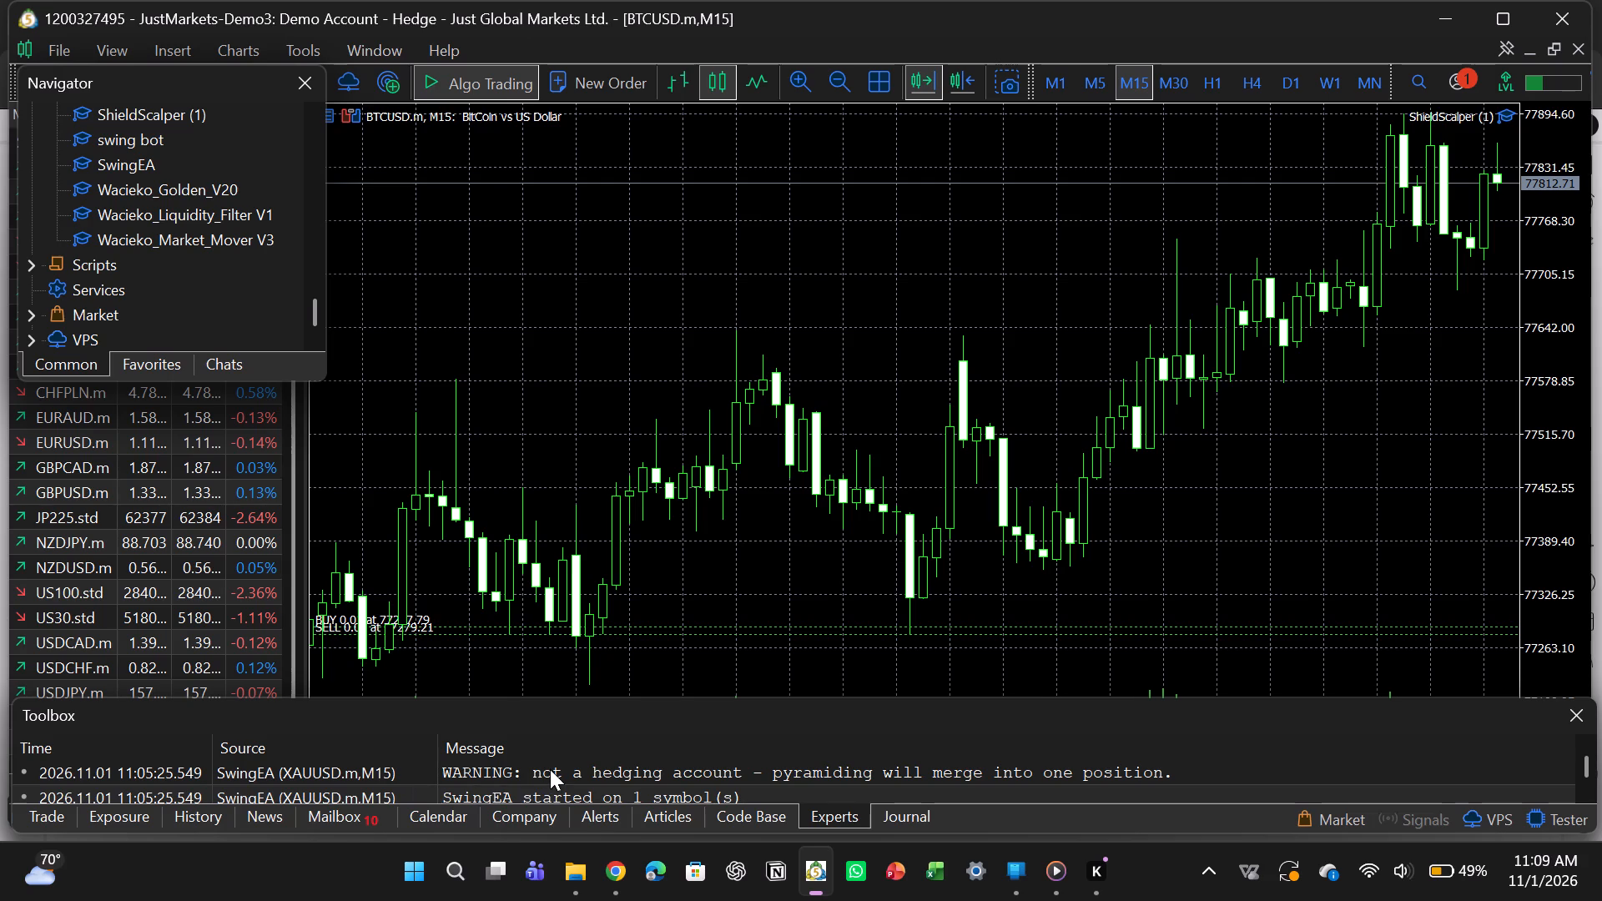
{"action": "scroll", "coordinate": [550, 769], "scroll_direction": "down", "scroll_amount": 2}
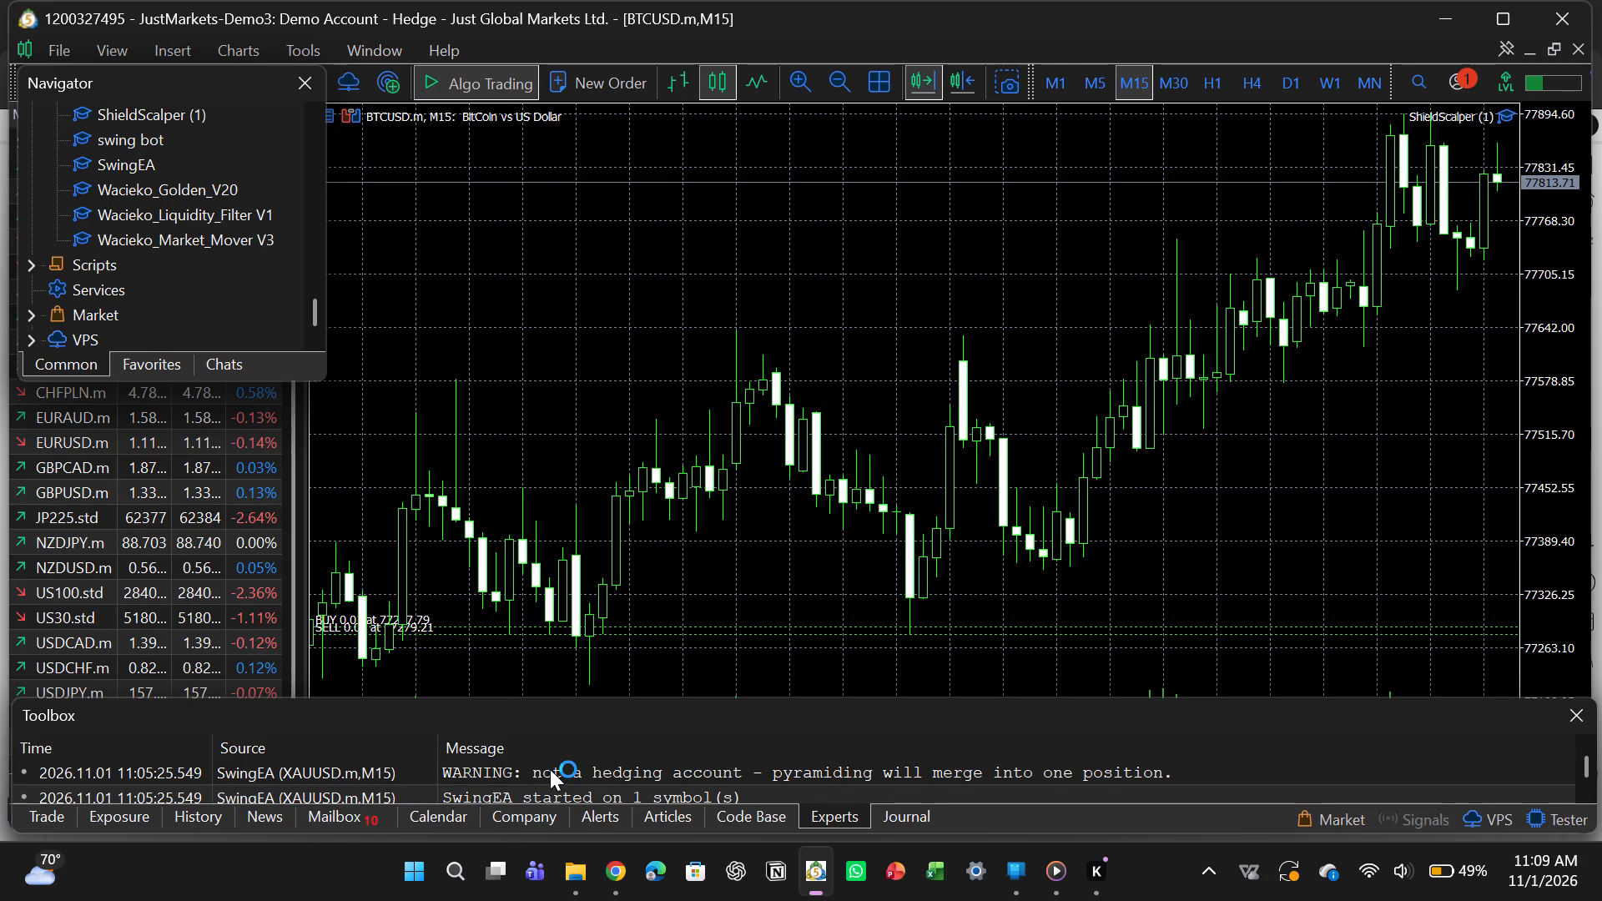
{"action": "scroll", "coordinate": [550, 769], "scroll_direction": "down", "scroll_amount": 4}
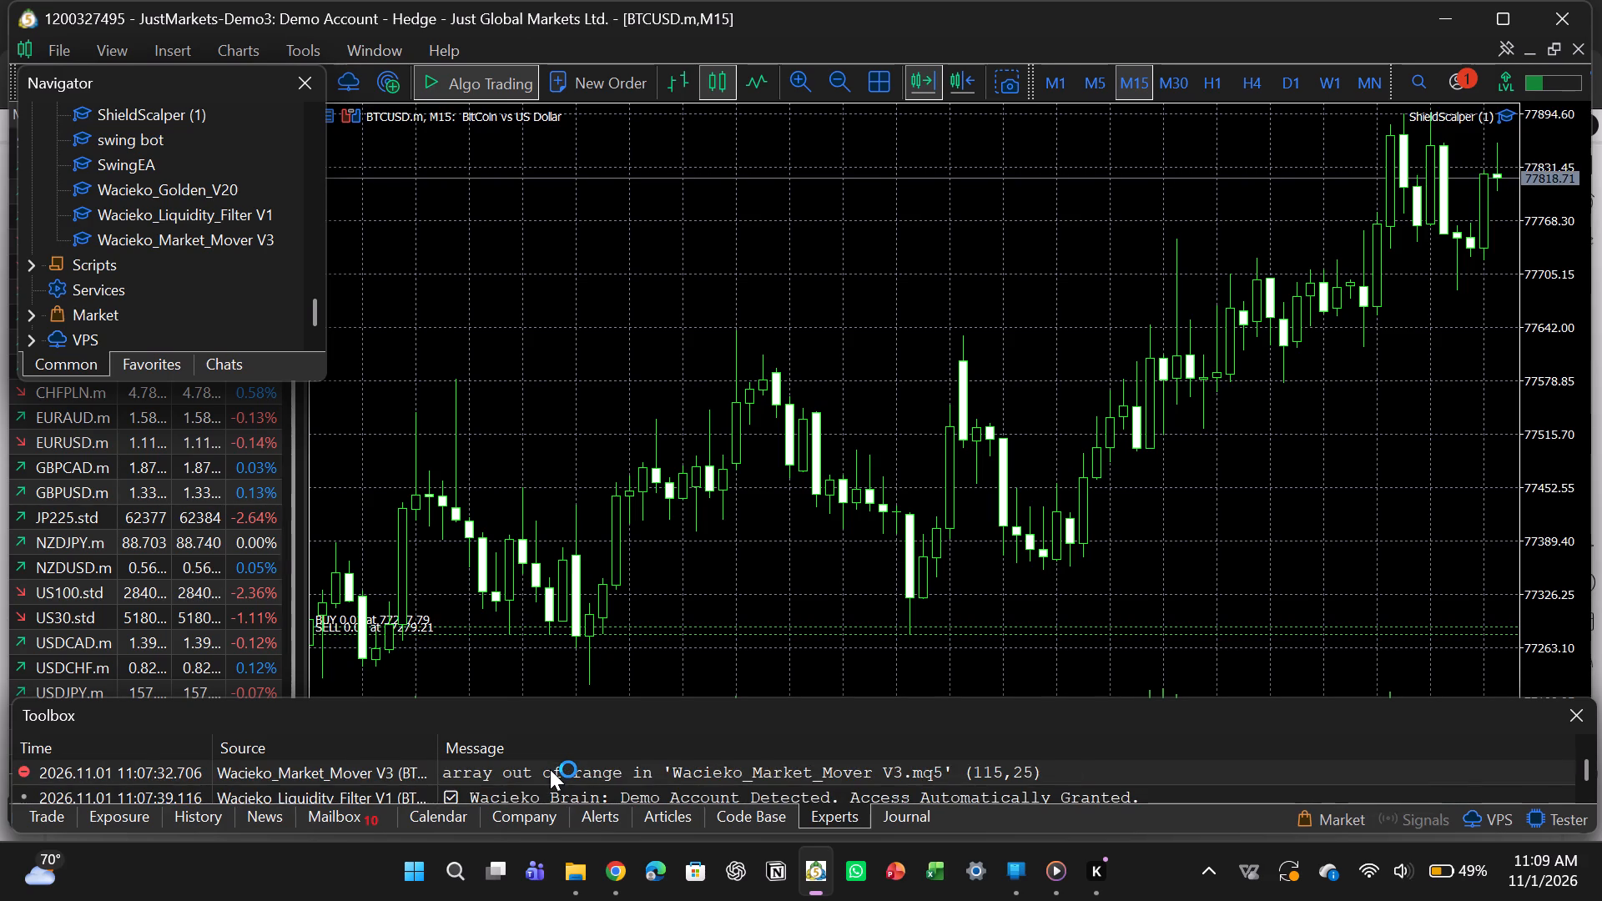
{"action": "scroll", "coordinate": [550, 769], "scroll_direction": "down", "scroll_amount": 2}
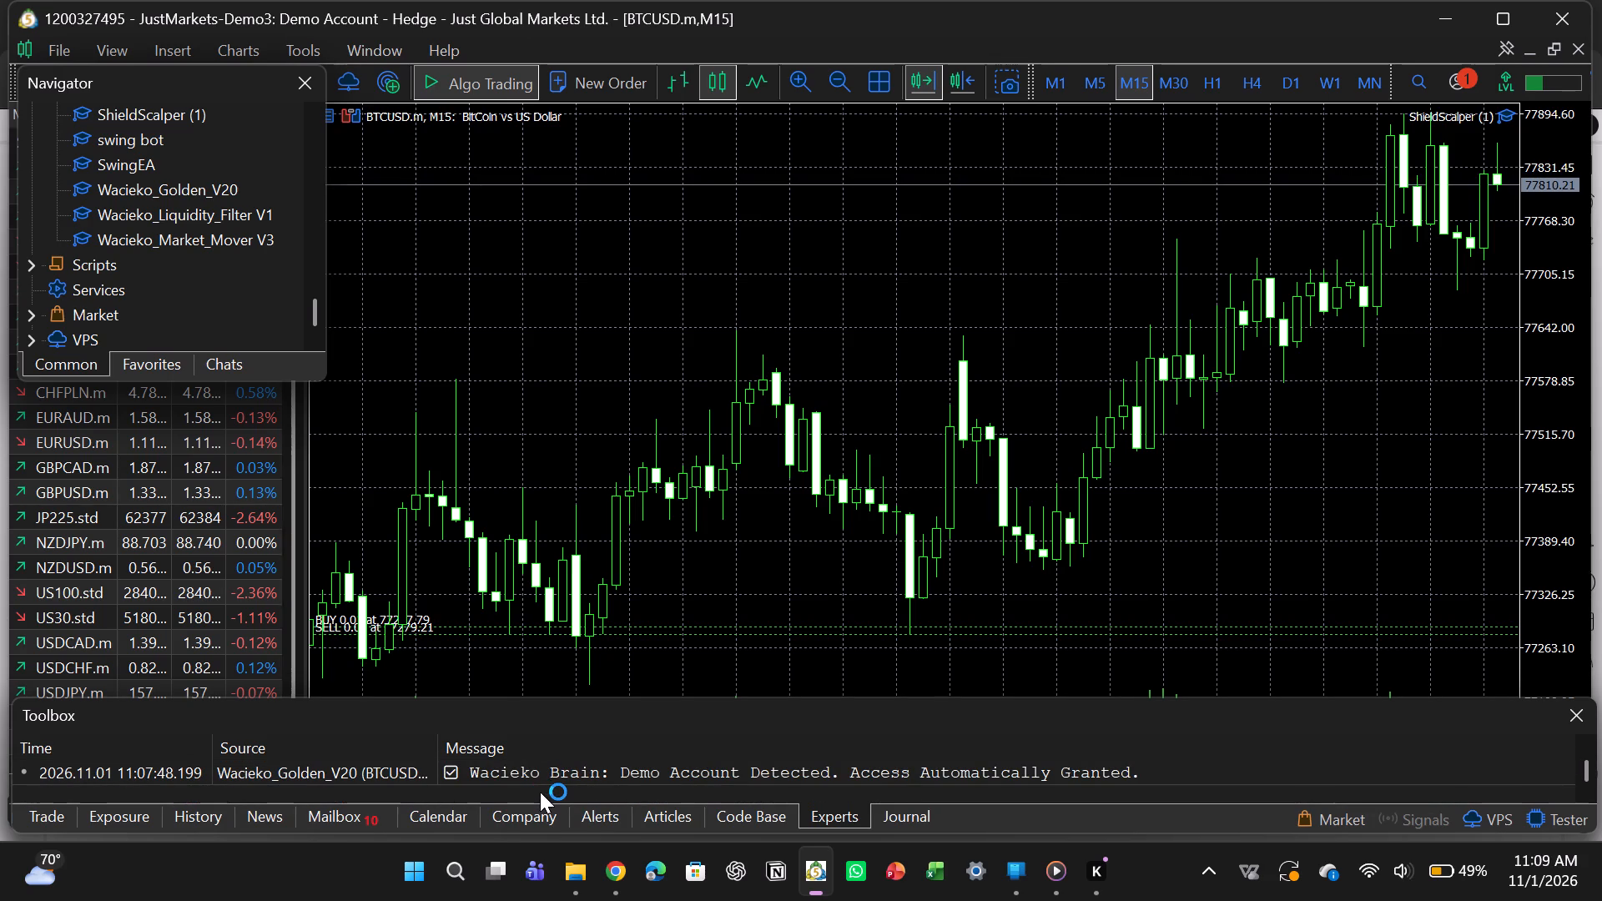
{"action": "scroll", "coordinate": [540, 782], "scroll_direction": "down", "scroll_amount": 1}
{"action": "scroll", "coordinate": [540, 782], "scroll_direction": "up", "scroll_amount": 1}
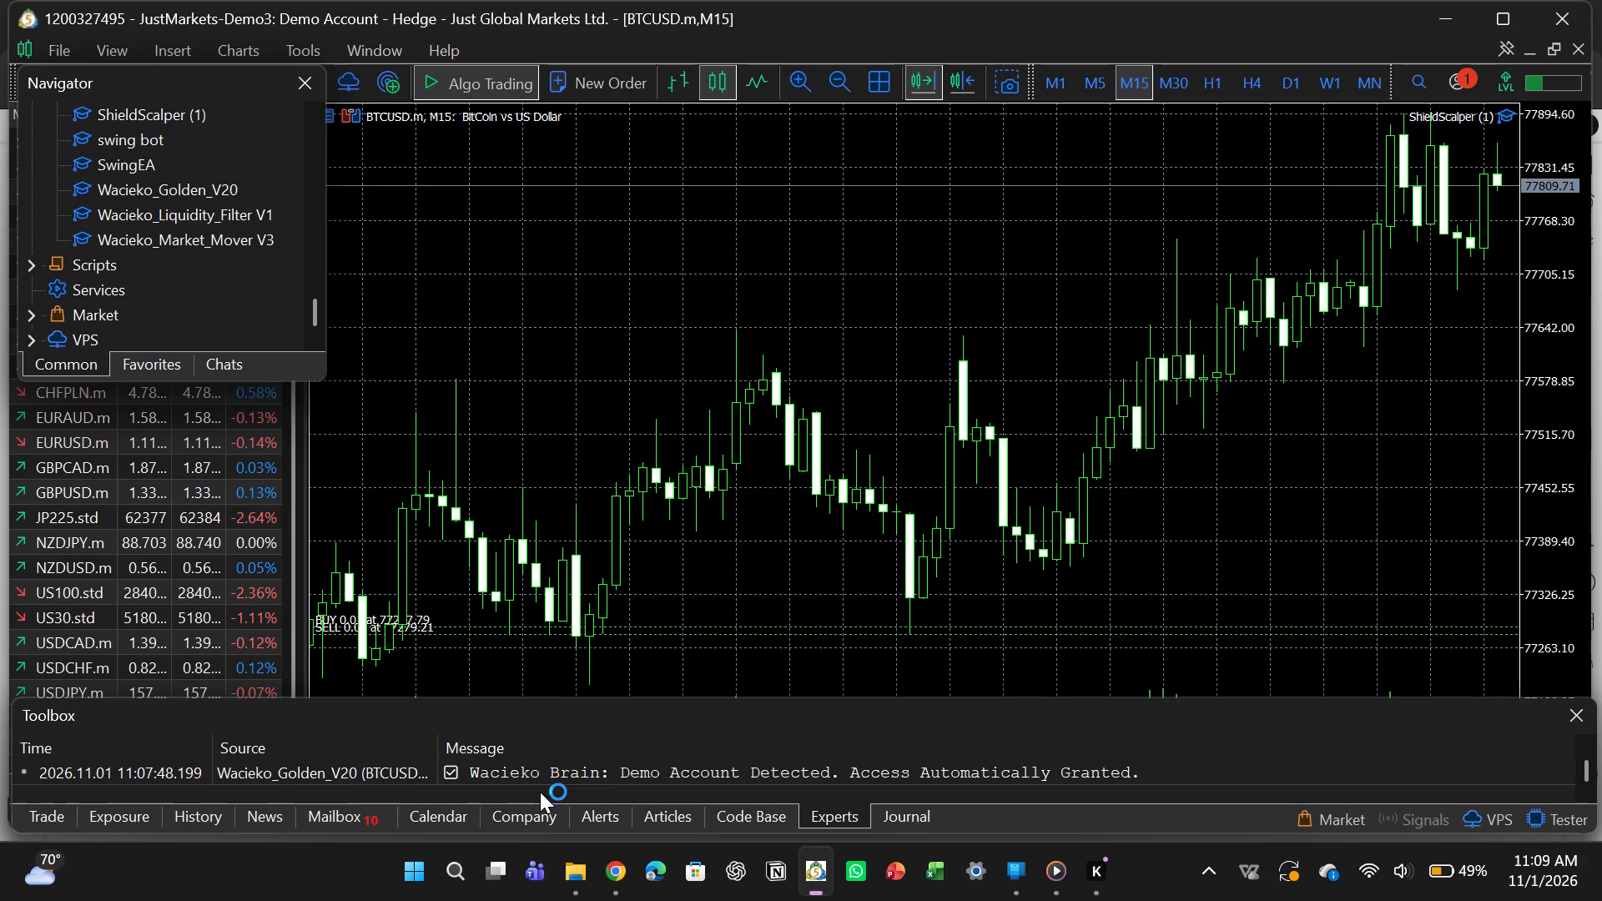
{"action": "scroll", "coordinate": [540, 792], "scroll_direction": "up", "scroll_amount": 3}
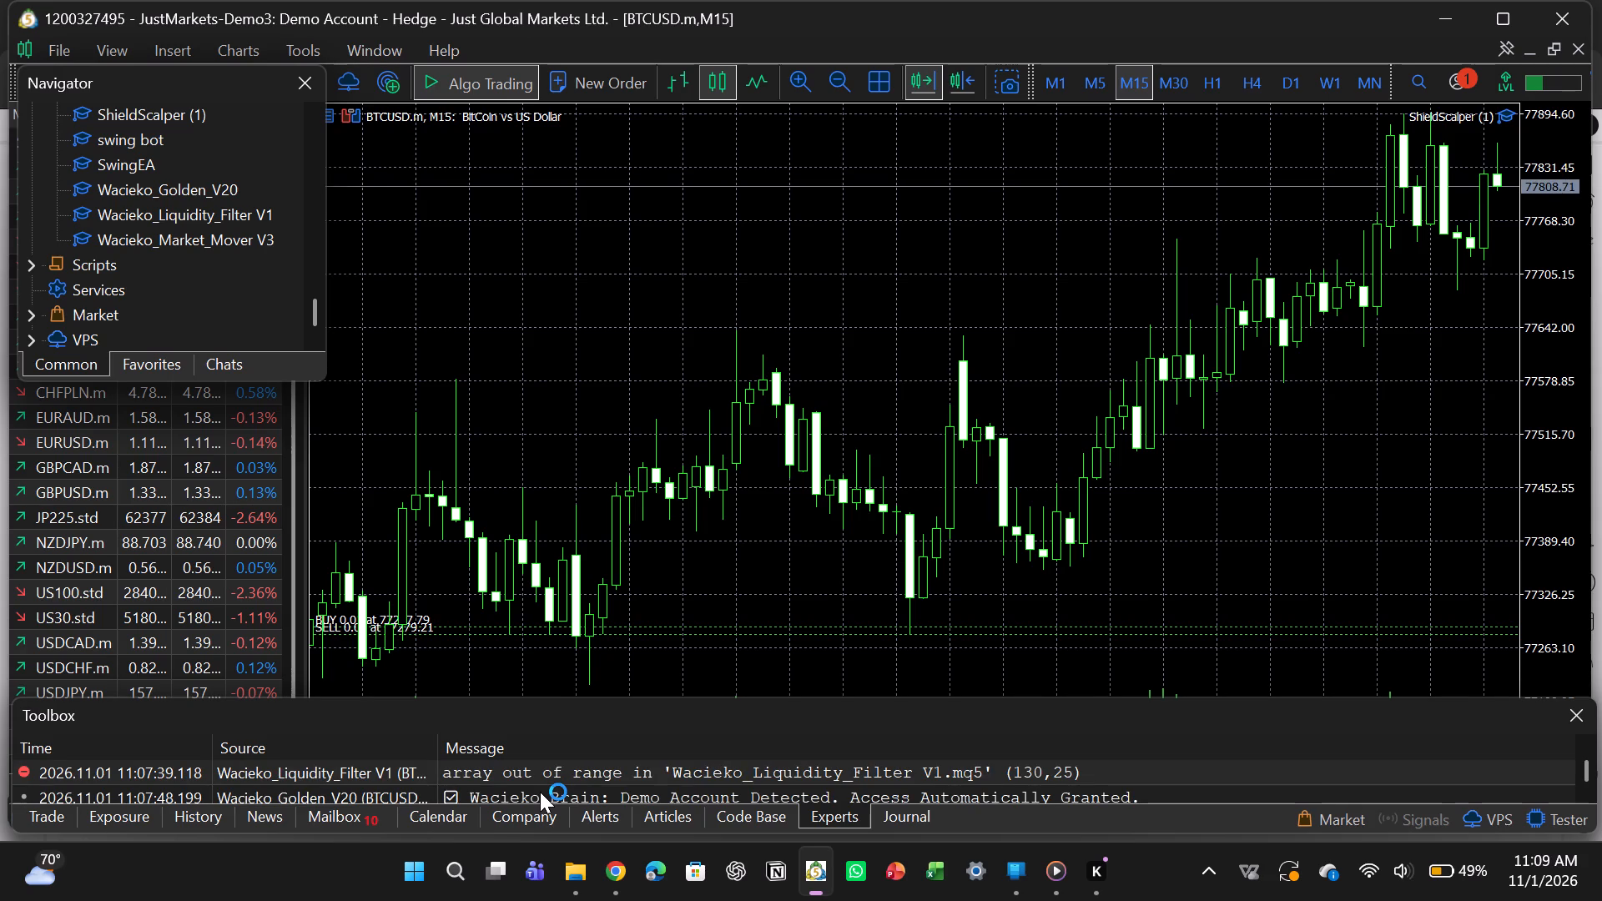
{"action": "scroll", "coordinate": [540, 782], "scroll_direction": "up", "scroll_amount": 3}
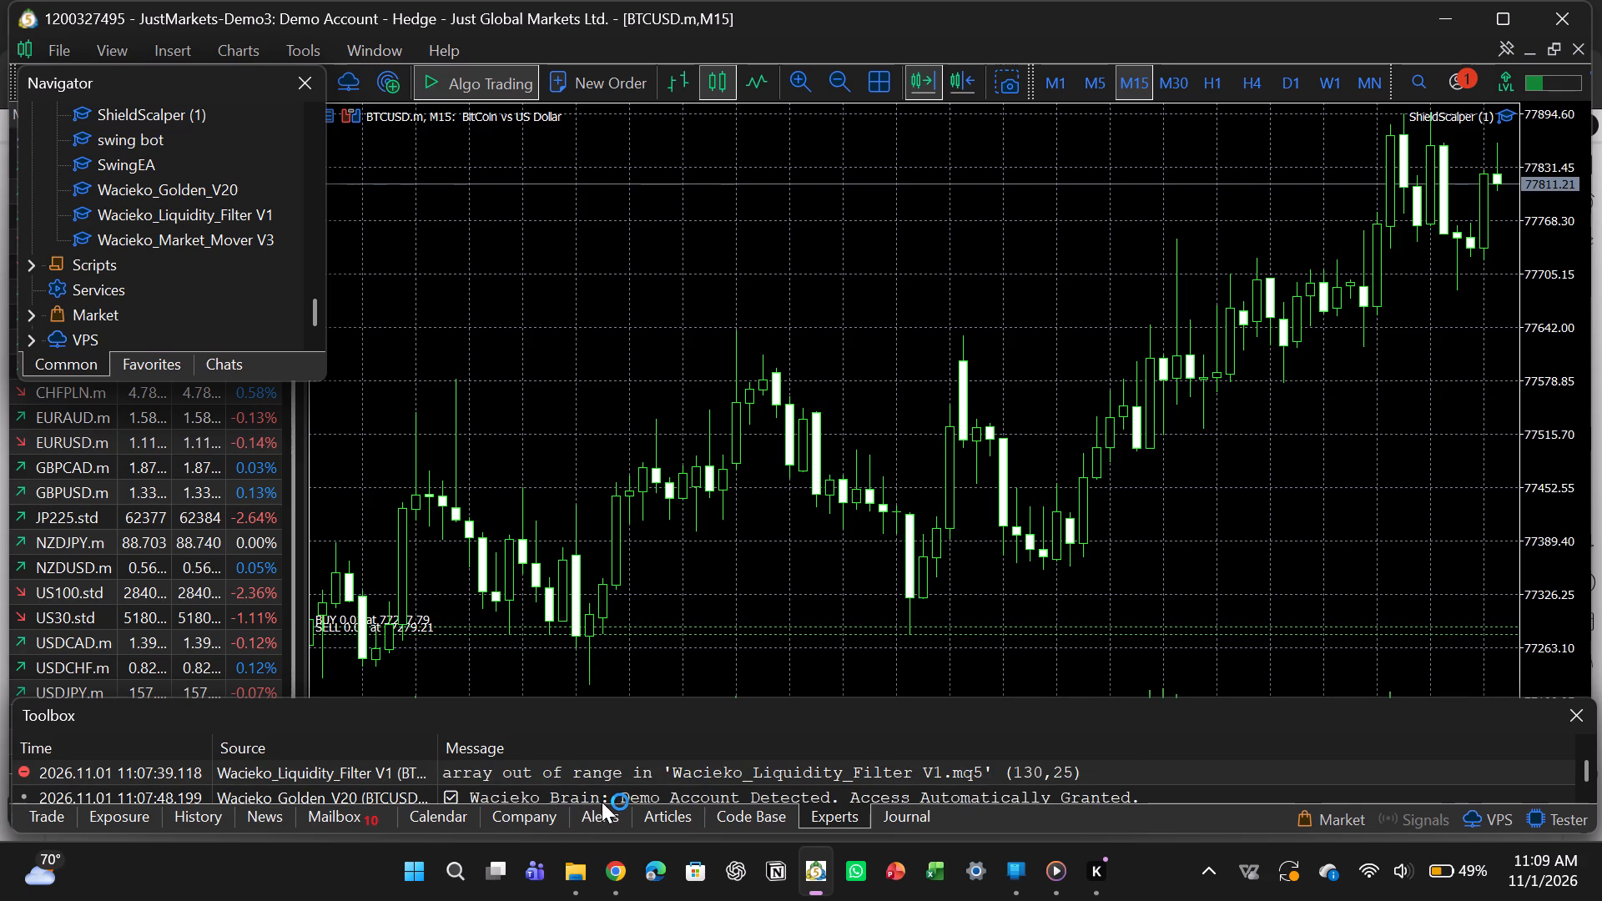
{"action": "scroll", "coordinate": [602, 792], "scroll_direction": "up", "scroll_amount": 1}
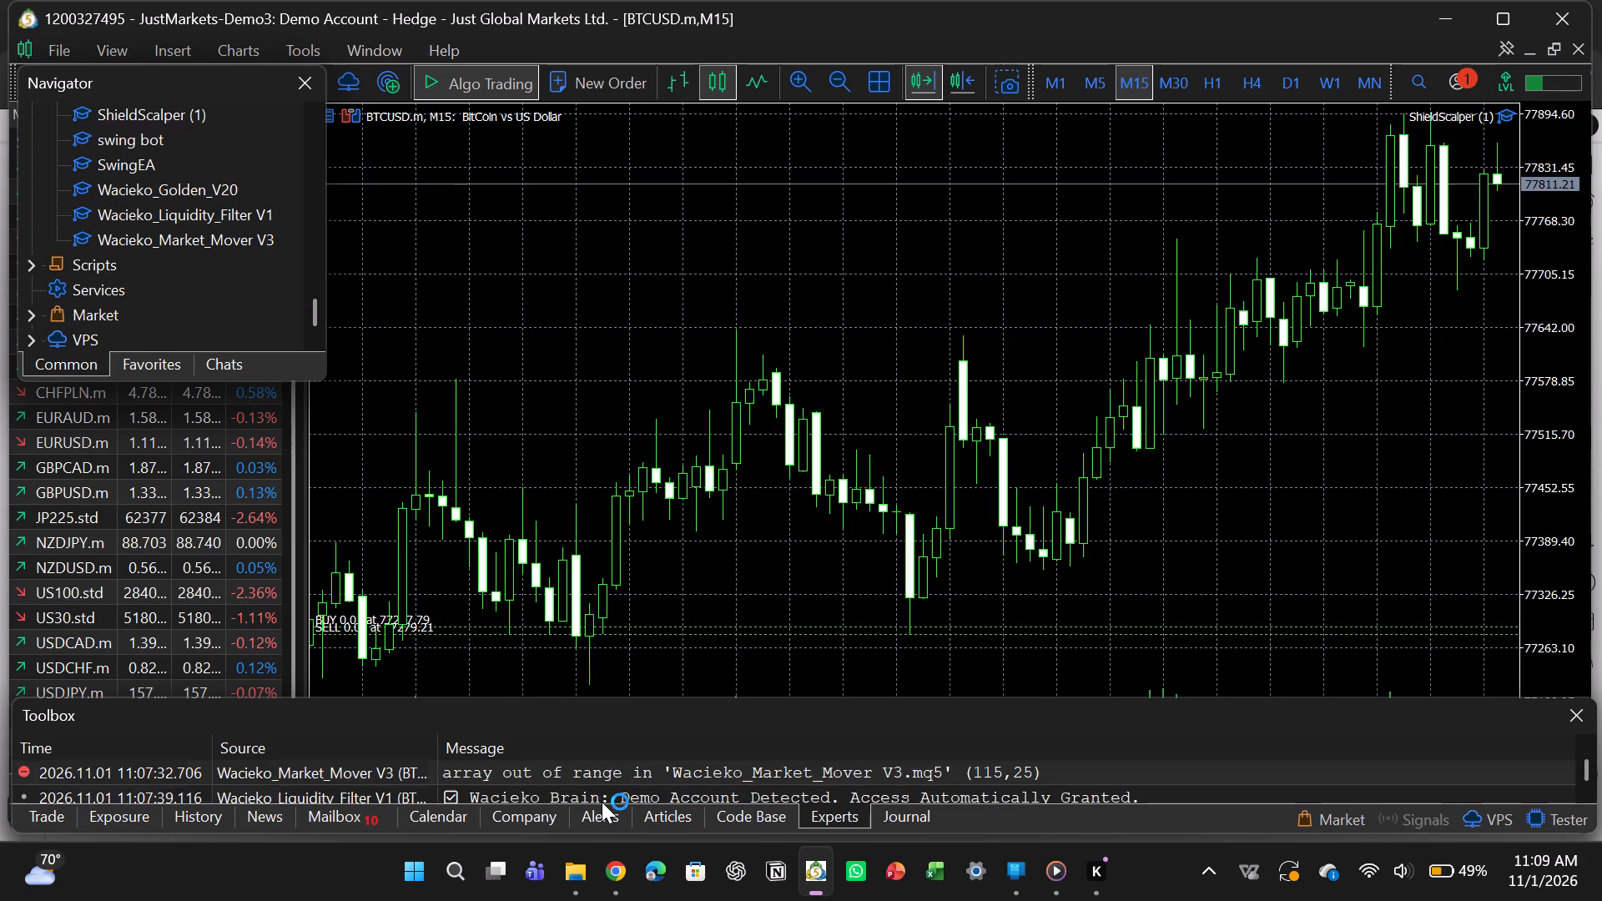
{"action": "scroll", "coordinate": [602, 792], "scroll_direction": "up", "scroll_amount": 2}
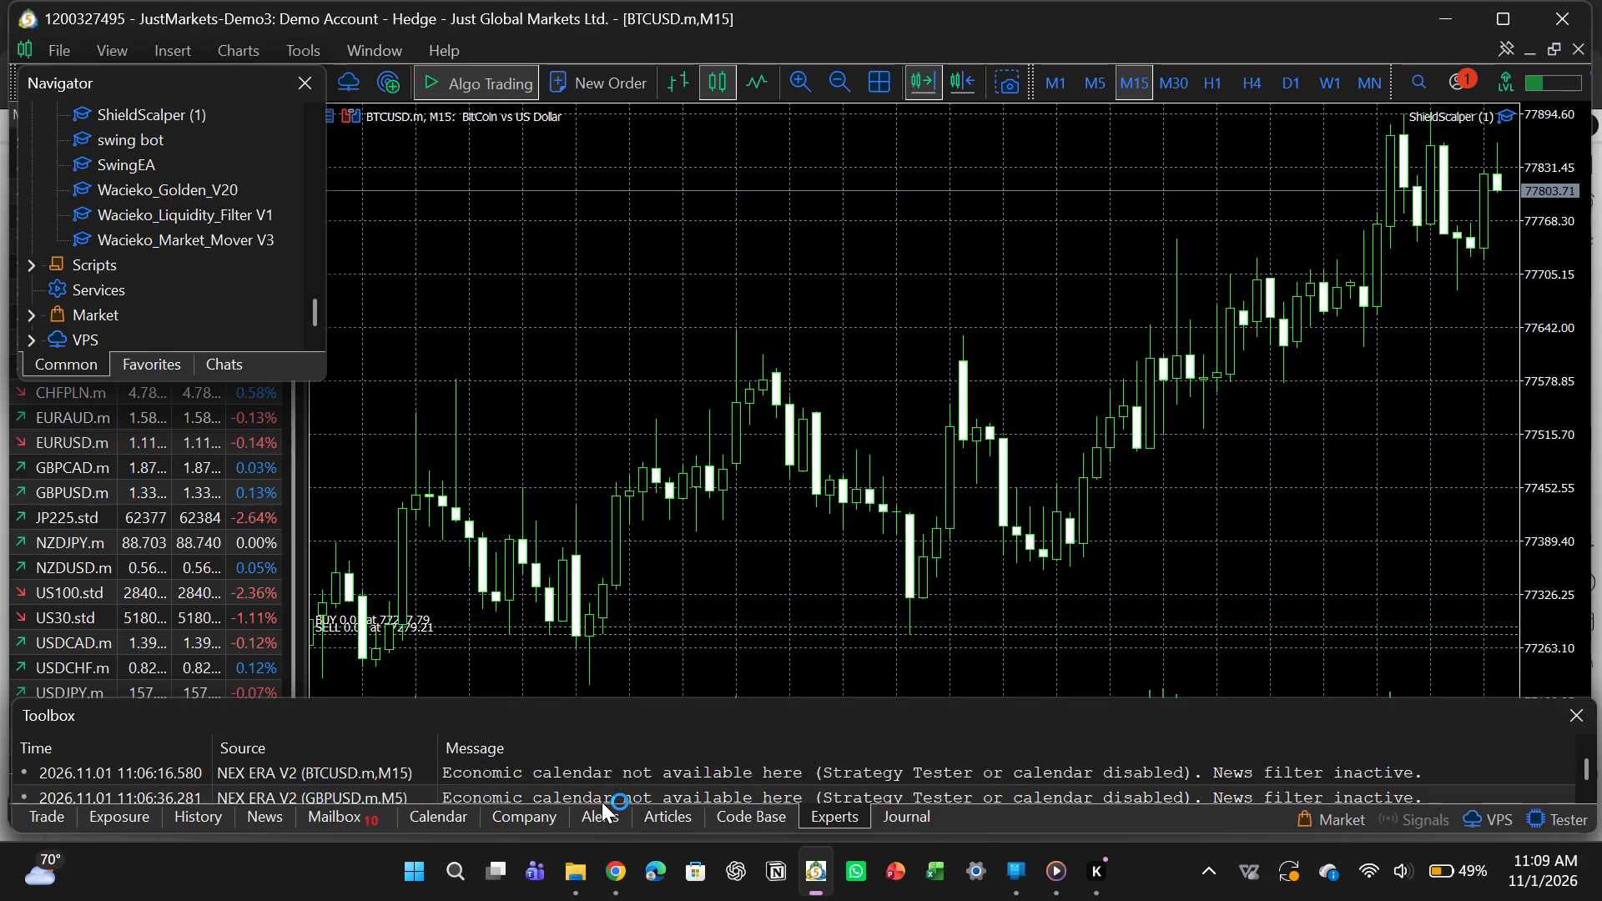
{"action": "scroll", "coordinate": [602, 802], "scroll_direction": "up", "scroll_amount": 2}
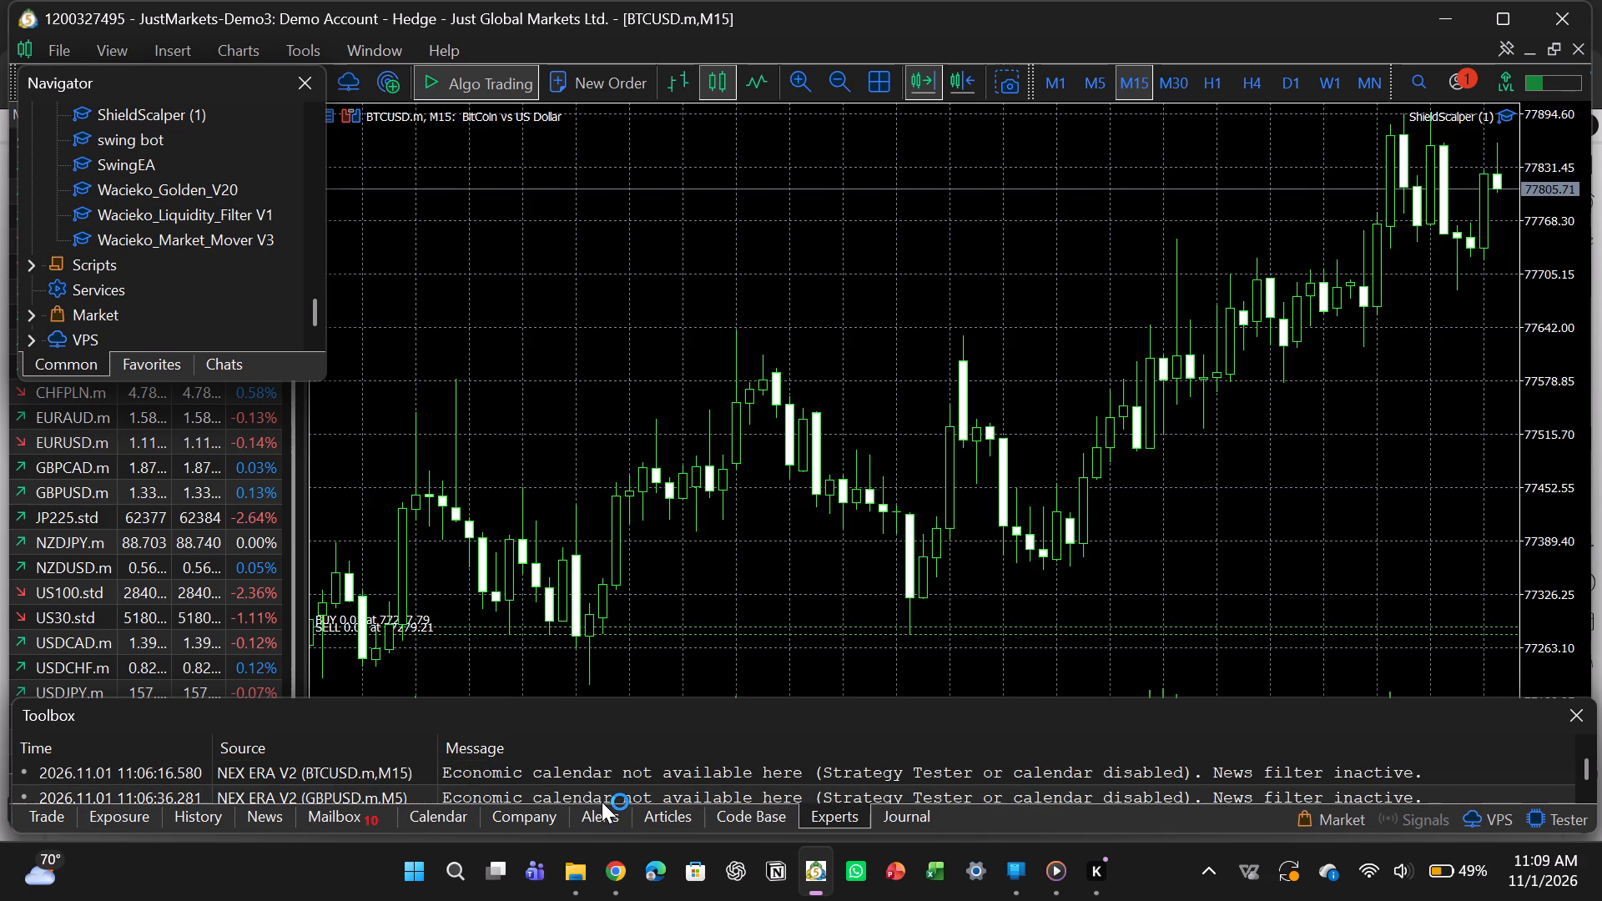
{"action": "scroll", "coordinate": [602, 802], "scroll_direction": "up", "scroll_amount": 3}
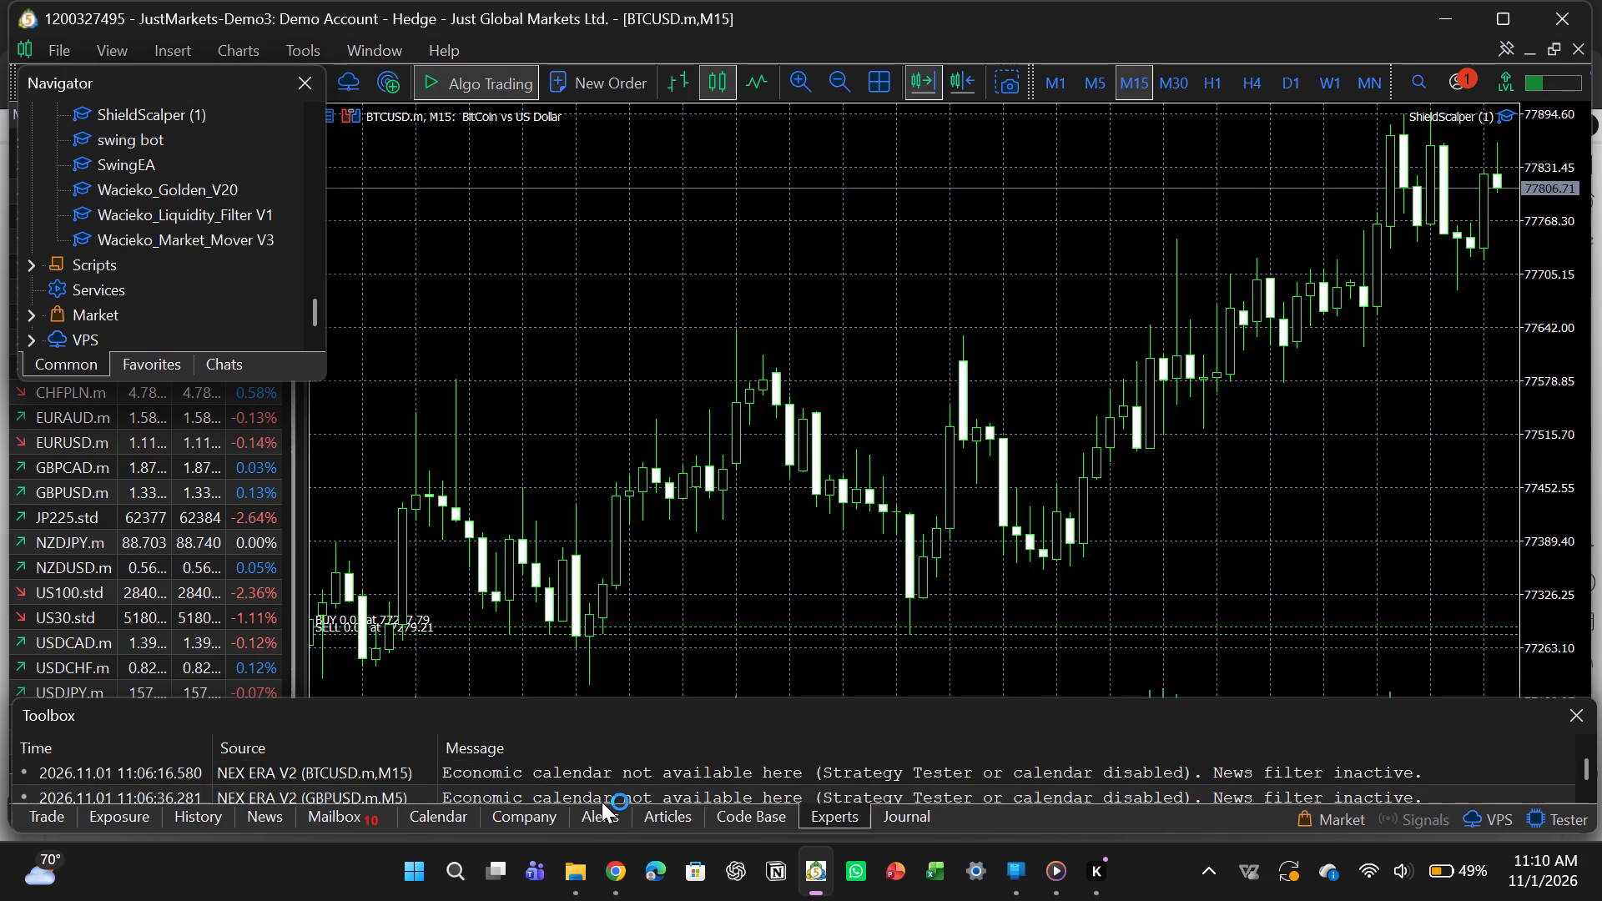
{"action": "scroll", "coordinate": [602, 792], "scroll_direction": "up", "scroll_amount": 3}
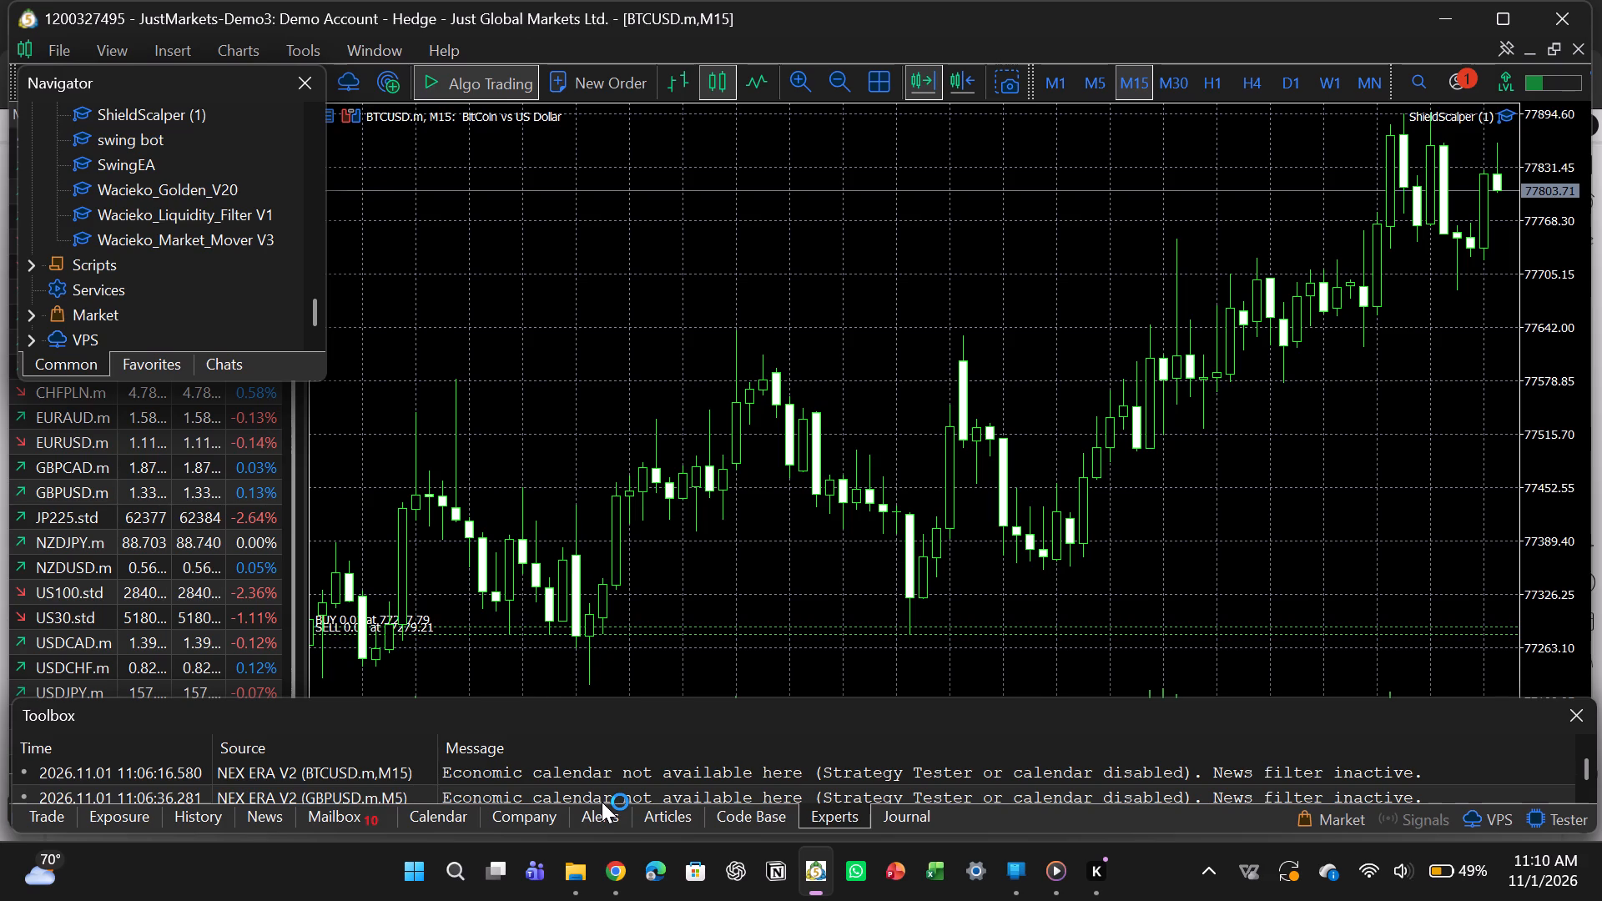
{"action": "scroll", "coordinate": [602, 792], "scroll_direction": "up", "scroll_amount": 1}
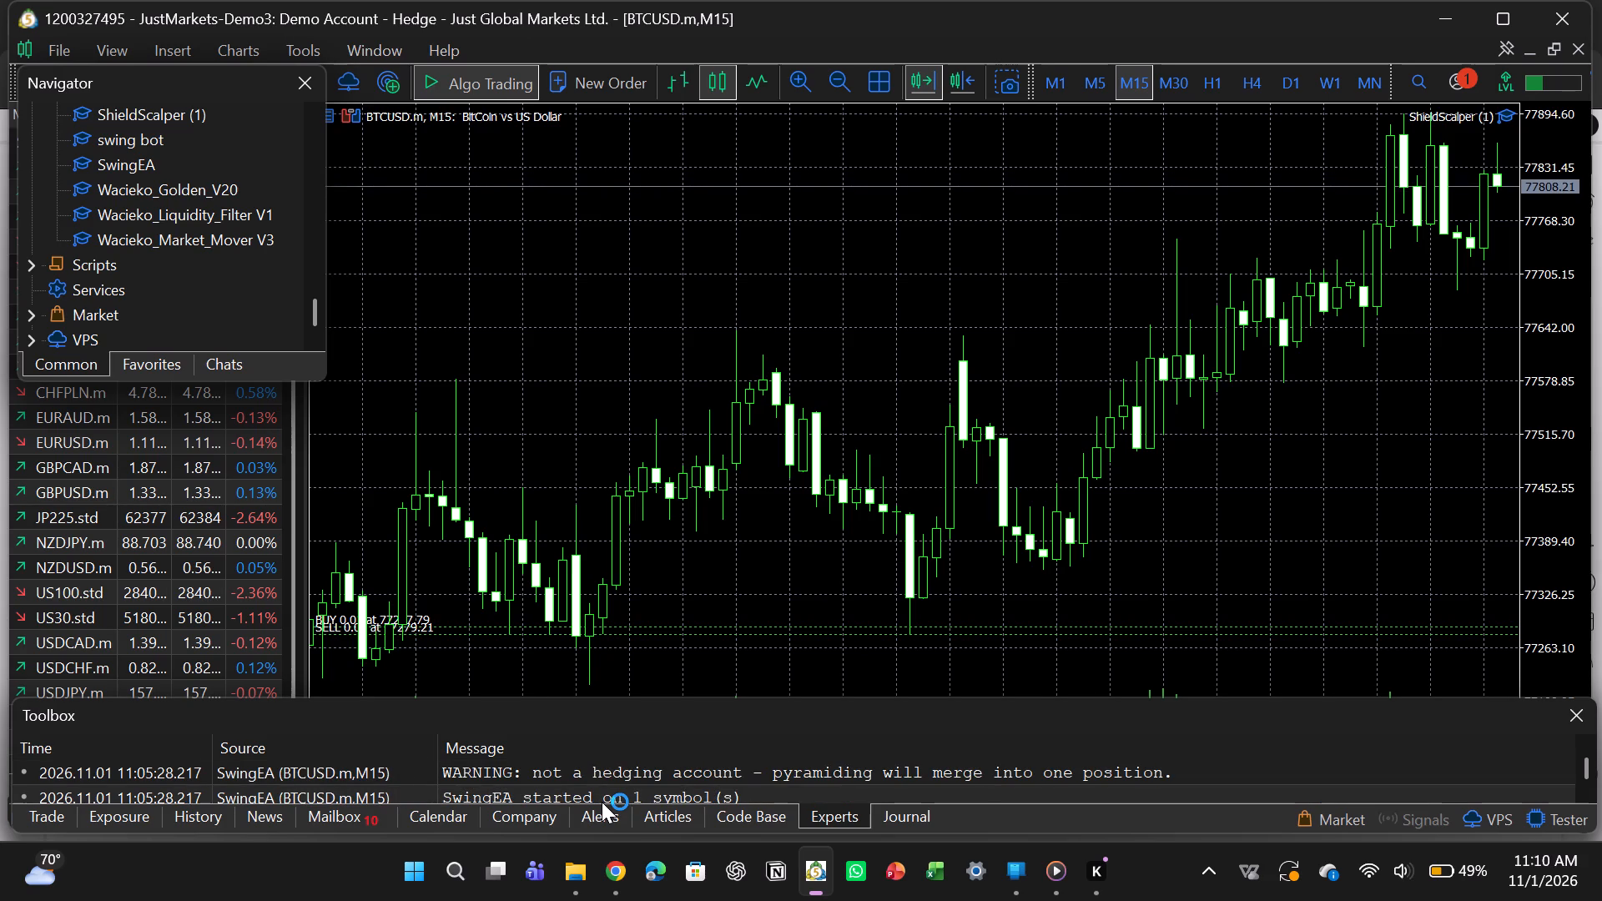
{"action": "scroll", "coordinate": [602, 802], "scroll_direction": "up", "scroll_amount": 2}
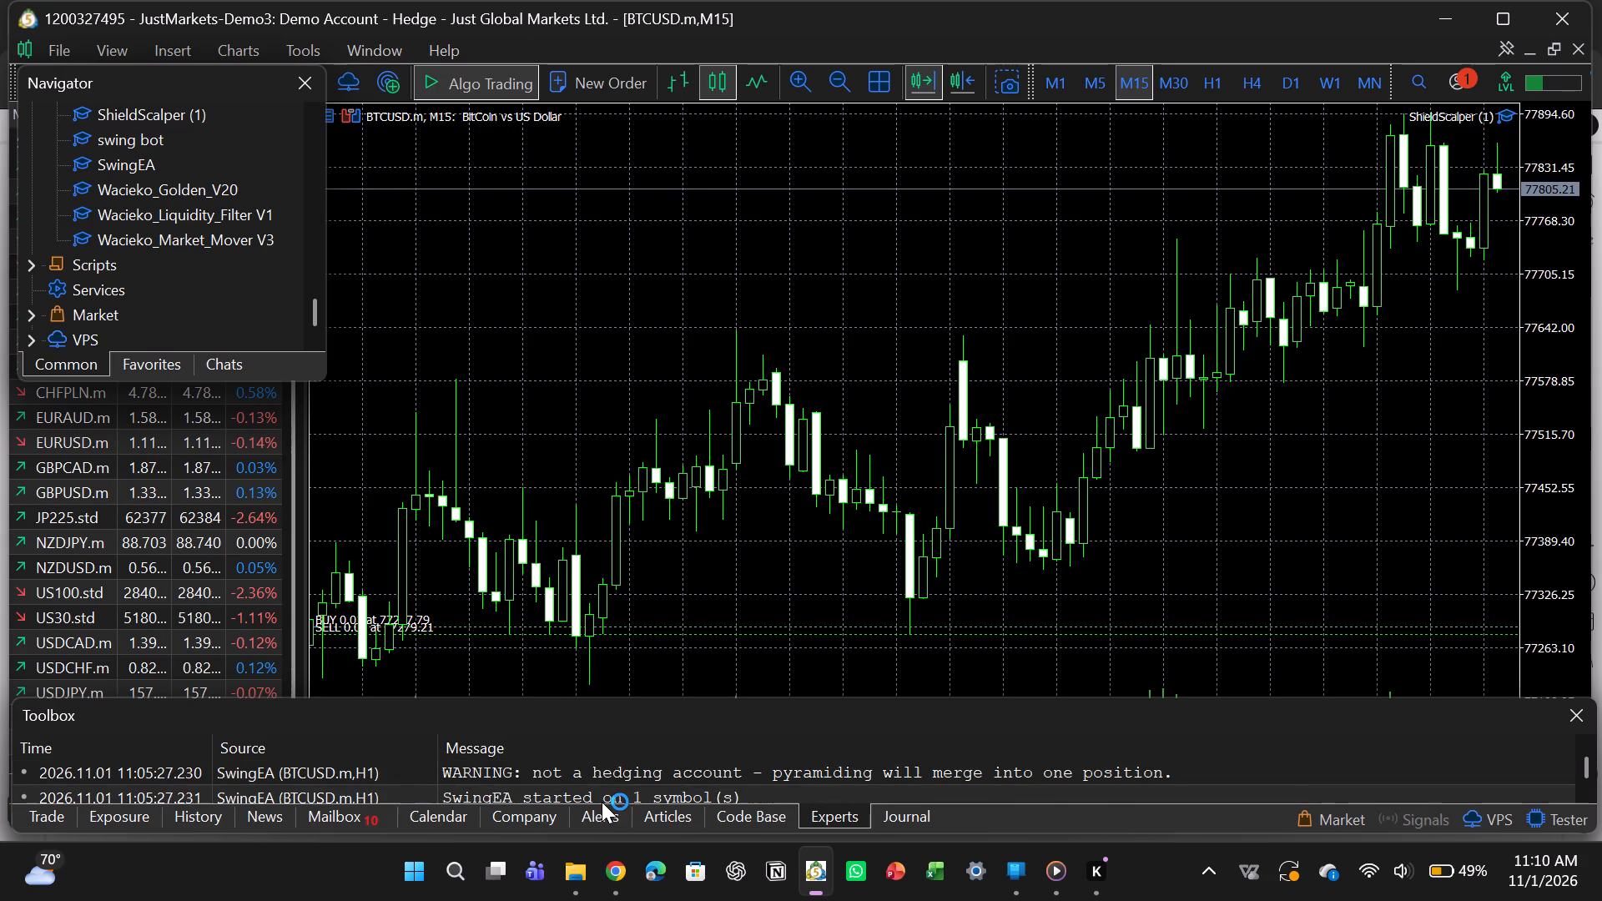
{"action": "scroll", "coordinate": [602, 802], "scroll_direction": "up", "scroll_amount": 2}
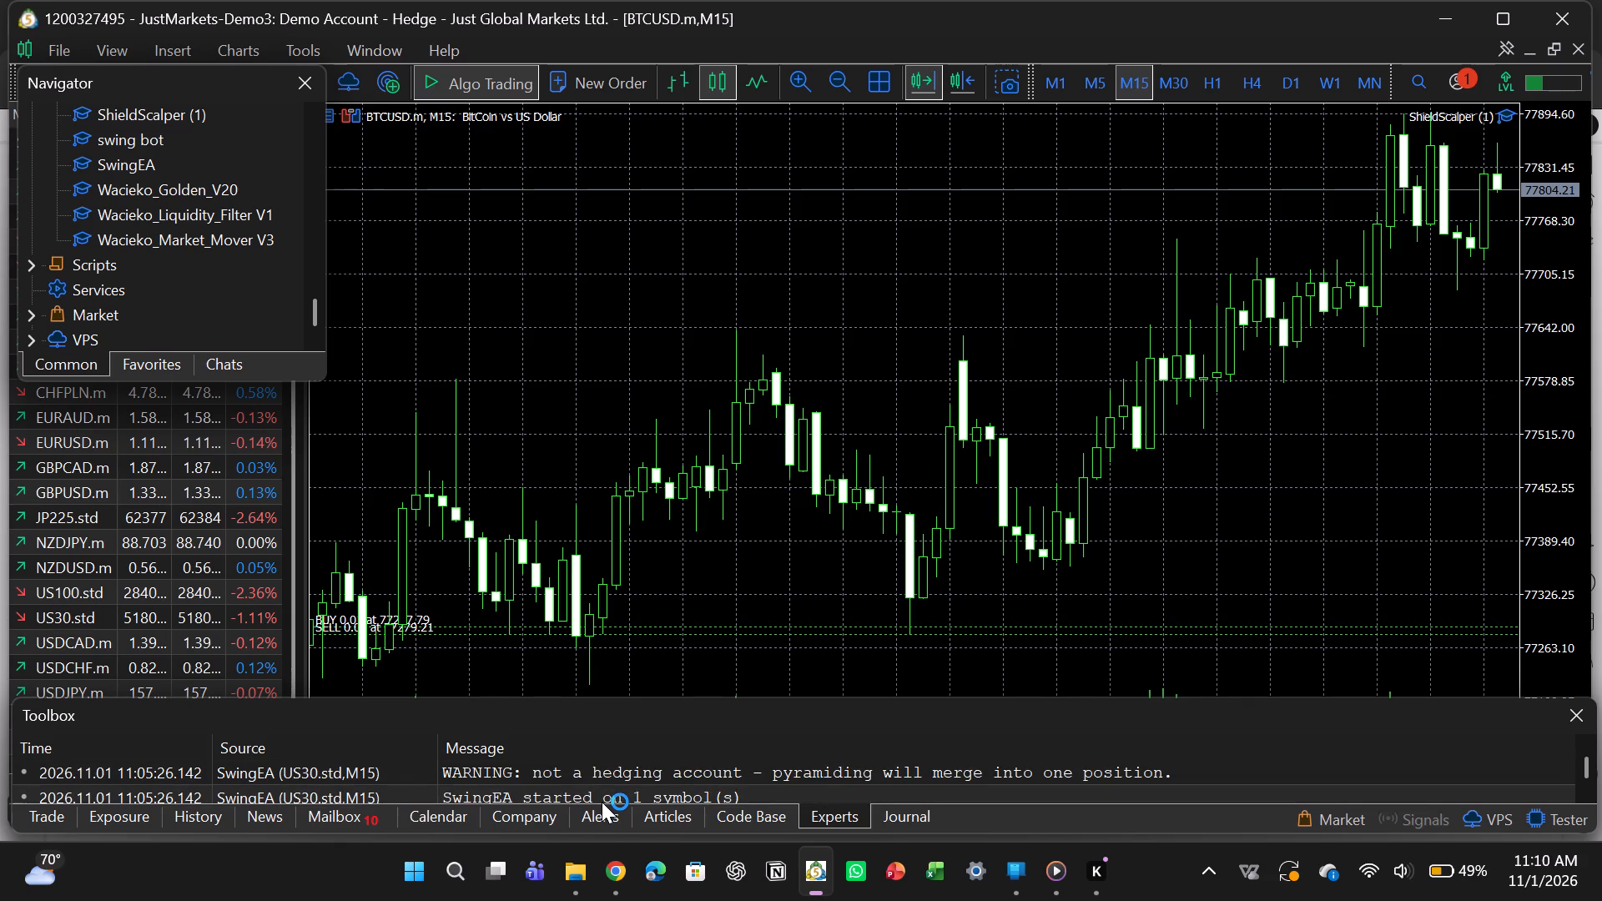
{"action": "scroll", "coordinate": [602, 792], "scroll_direction": "up", "scroll_amount": 1}
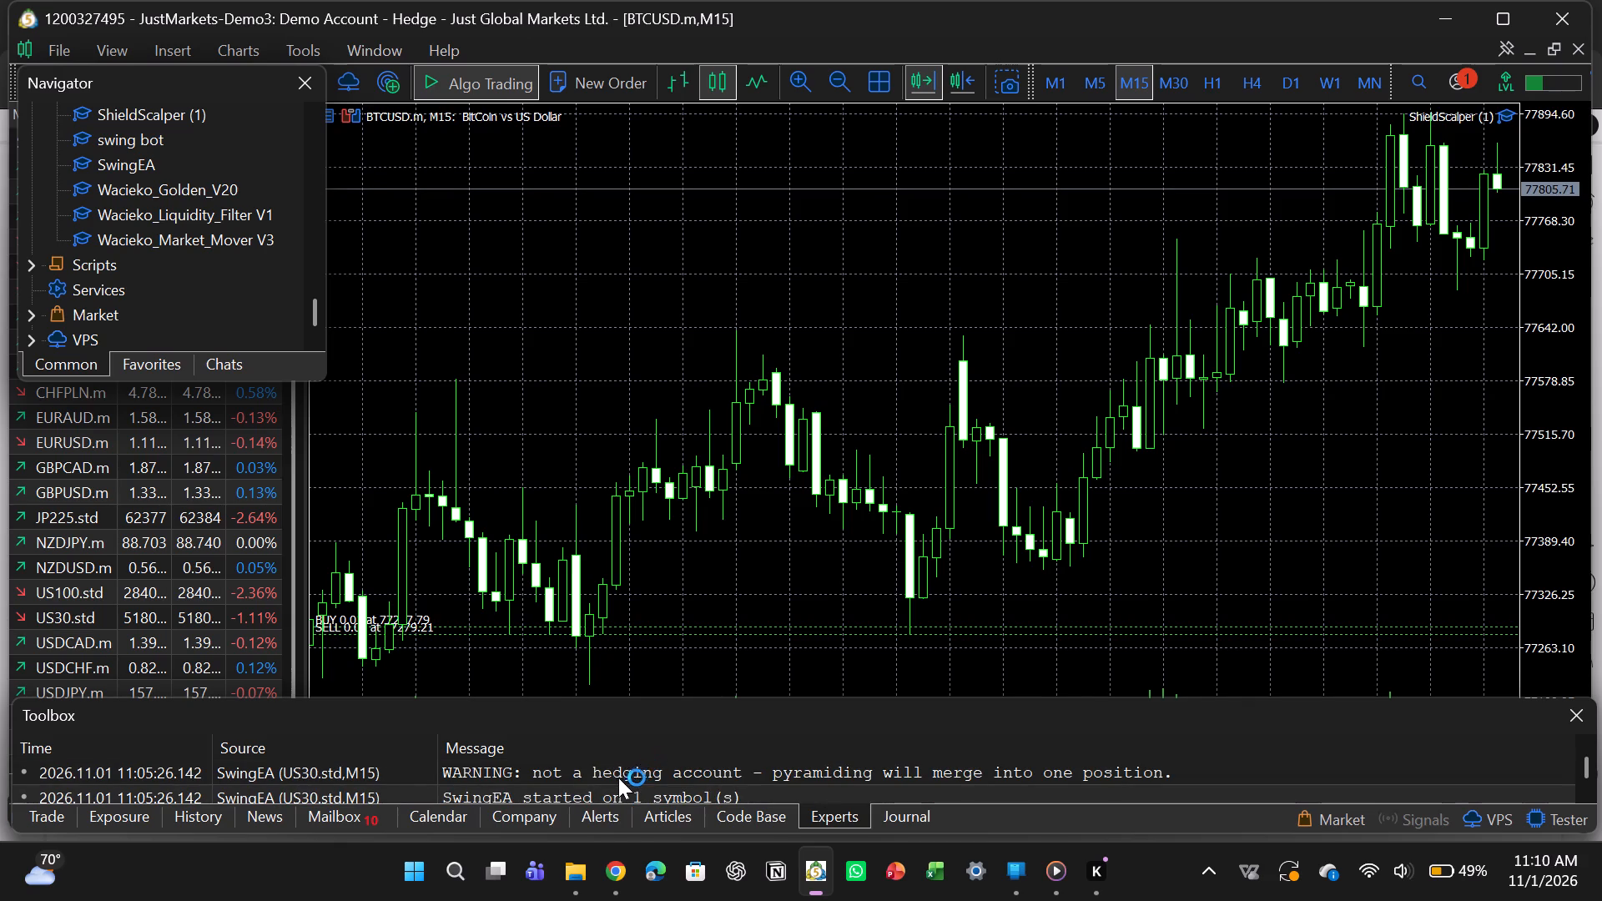
{"action": "scroll", "coordinate": [614, 766], "scroll_direction": "up", "scroll_amount": 3}
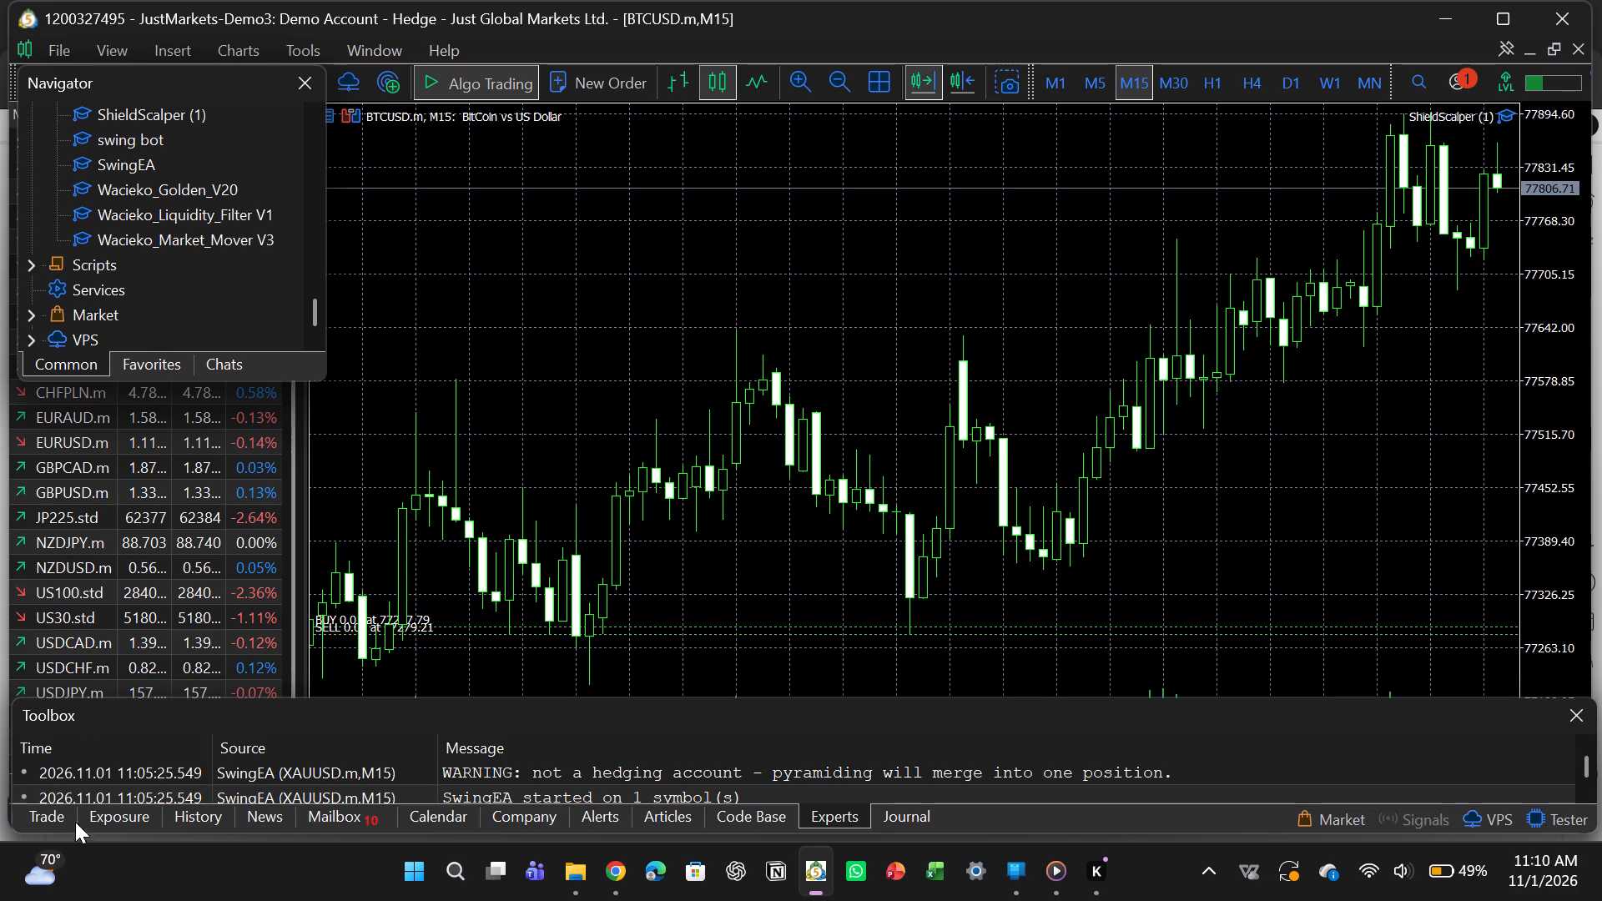
Review the account's asset exposure, history and alerts, and return to the list of open trades.
{"action": "left_click", "coordinate": [125, 818]}
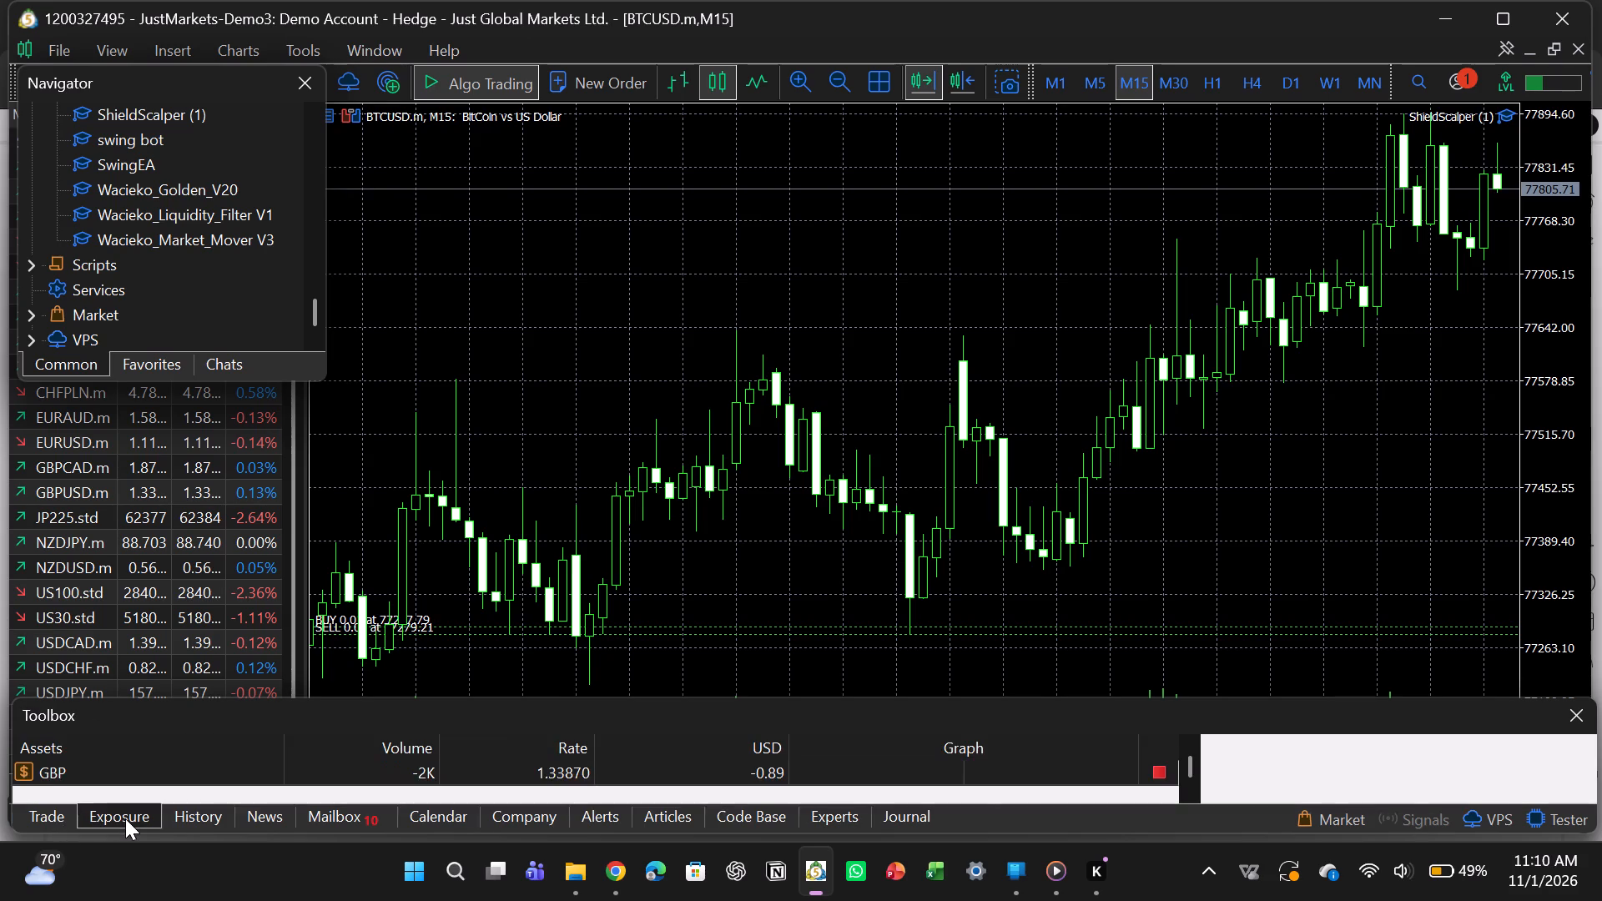
{"action": "left_click", "coordinate": [194, 816]}
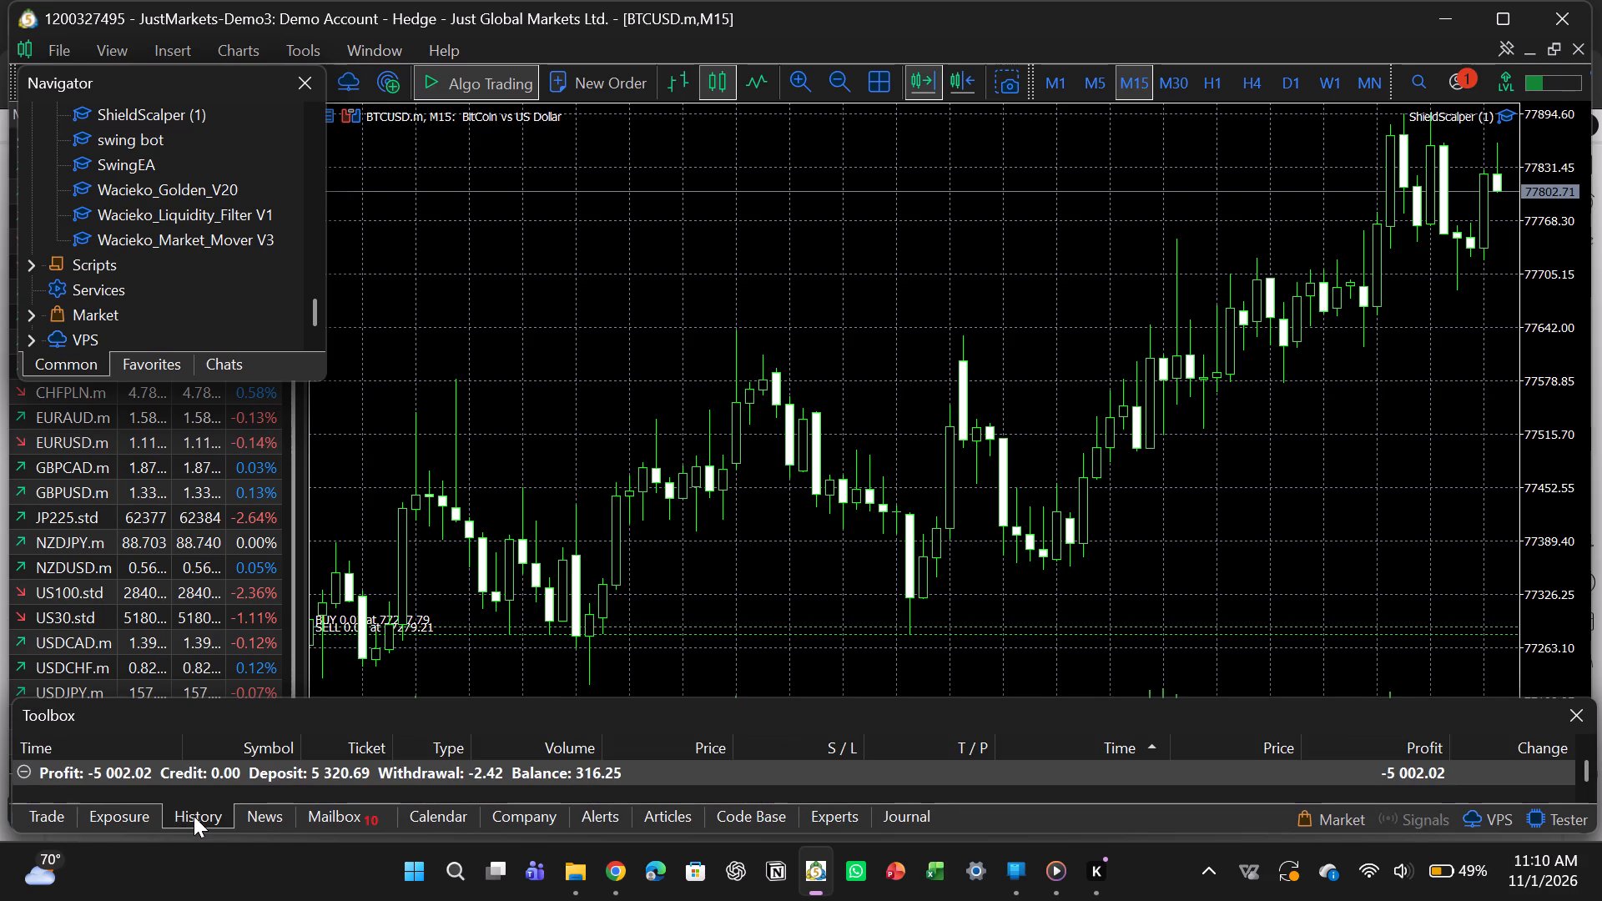
{"action": "left_click", "coordinate": [130, 814]}
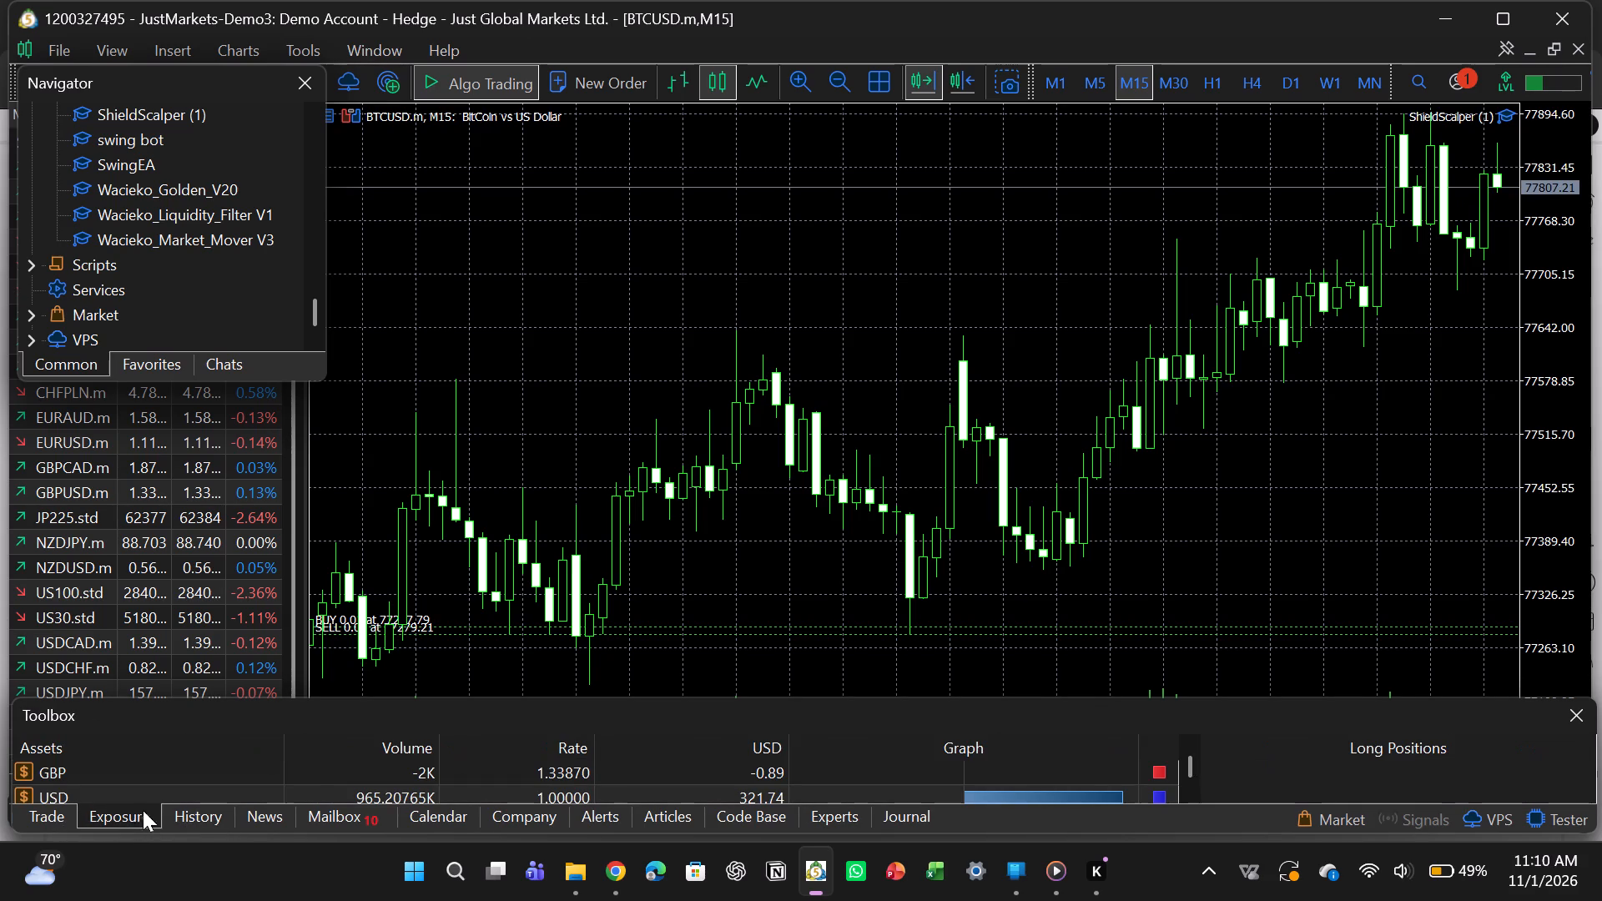
{"action": "scroll", "coordinate": [316, 746], "scroll_direction": "down", "scroll_amount": 1}
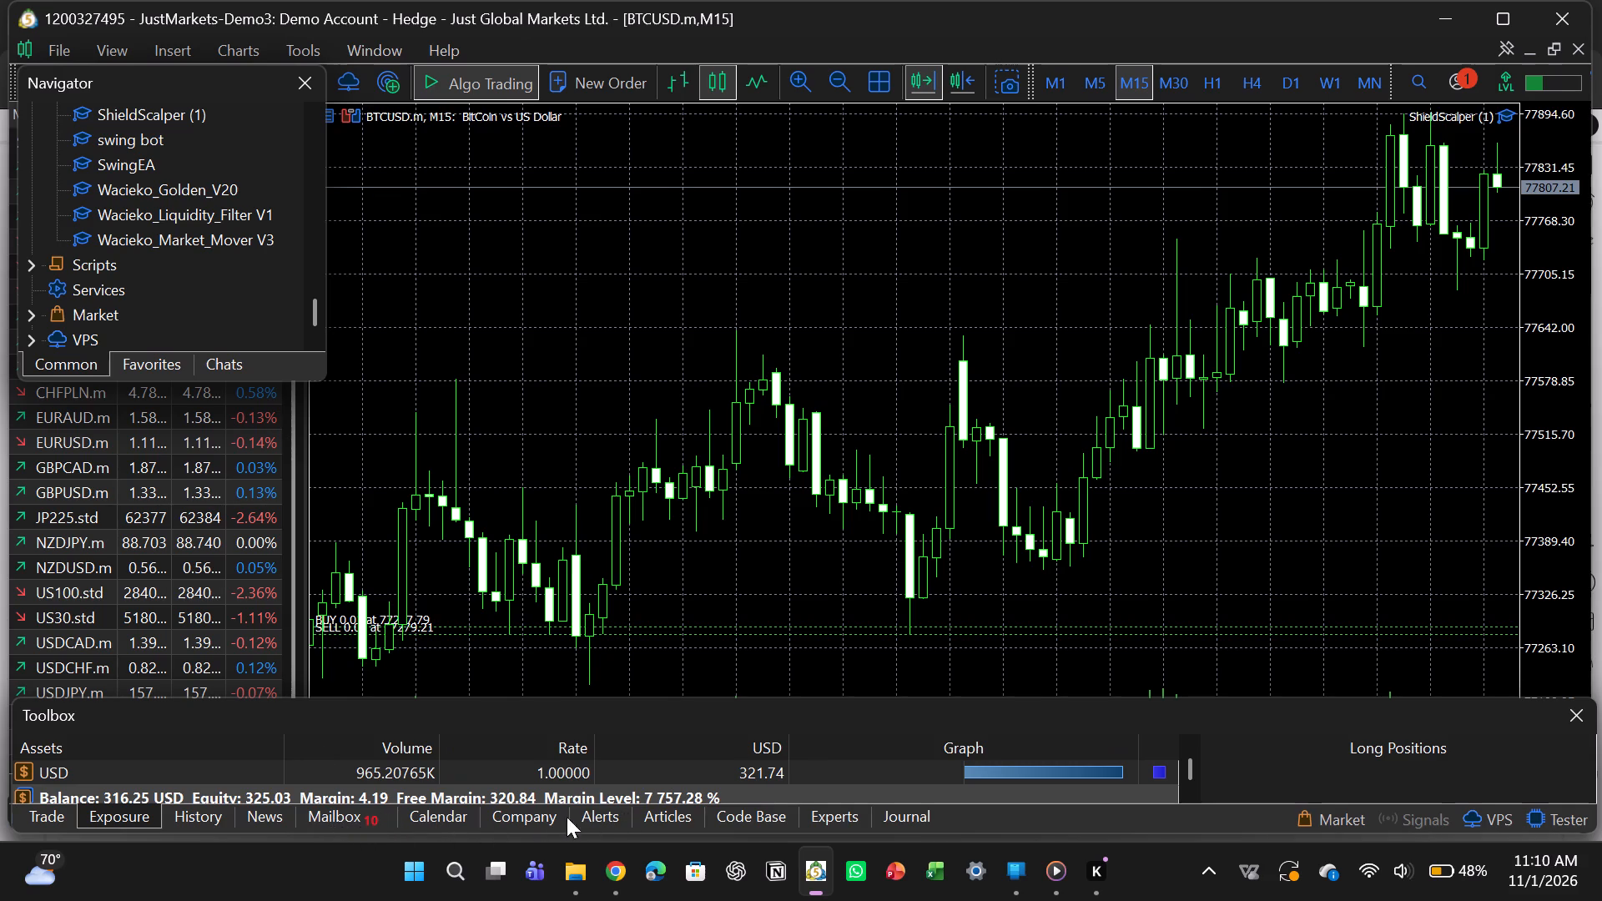
{"action": "left_click", "coordinate": [605, 816]}
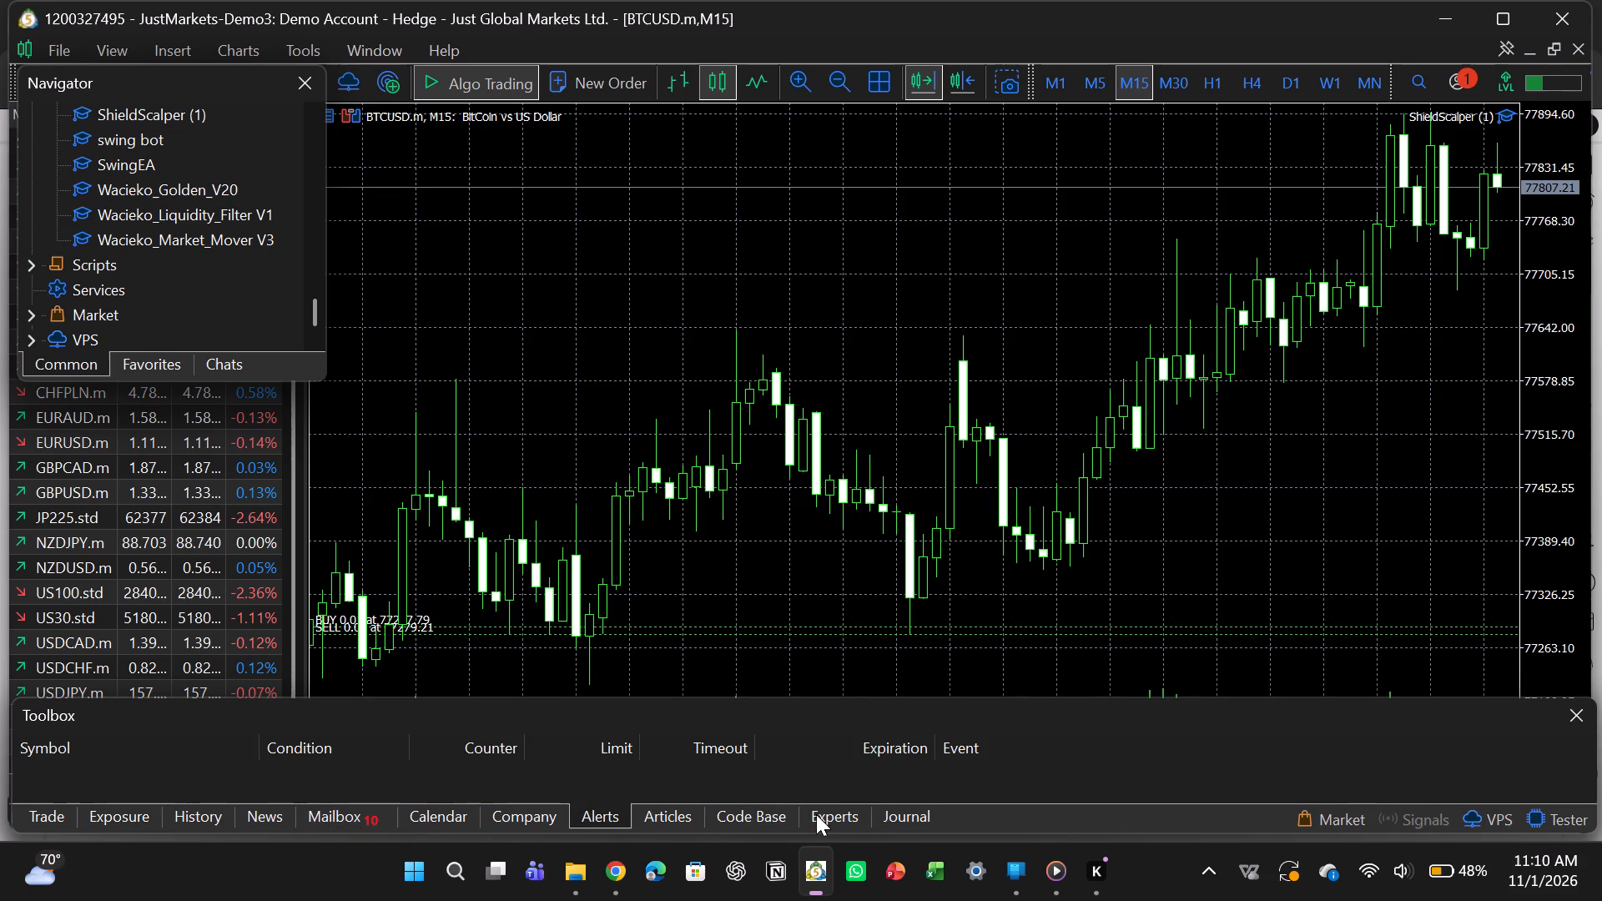
{"action": "left_click", "coordinate": [831, 814]}
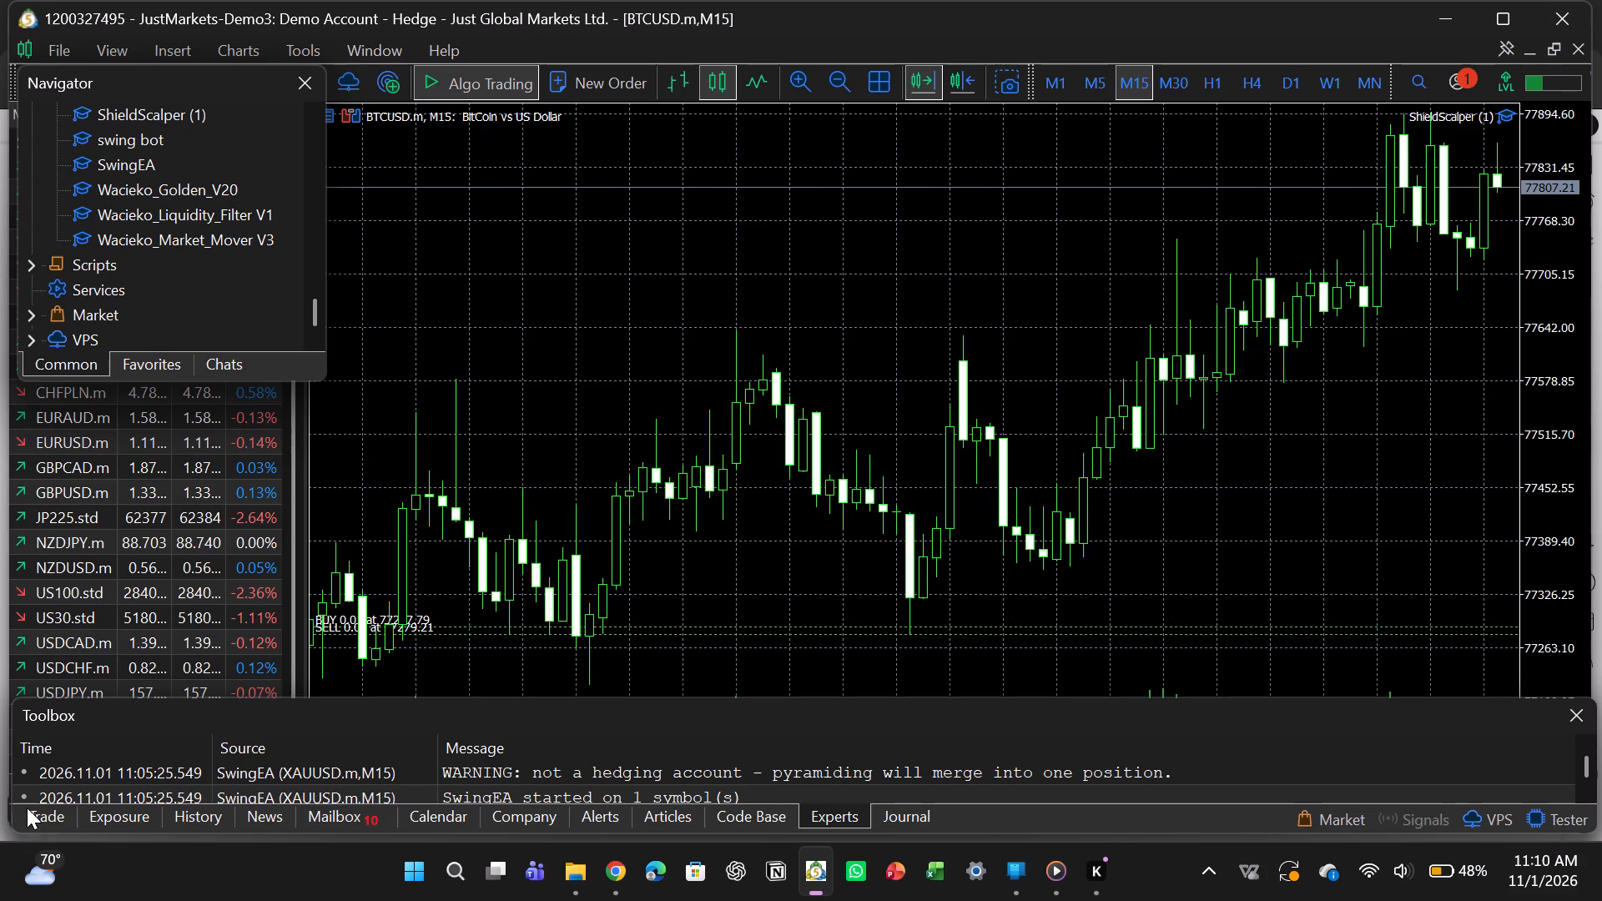
{"action": "left_click", "coordinate": [49, 802]}
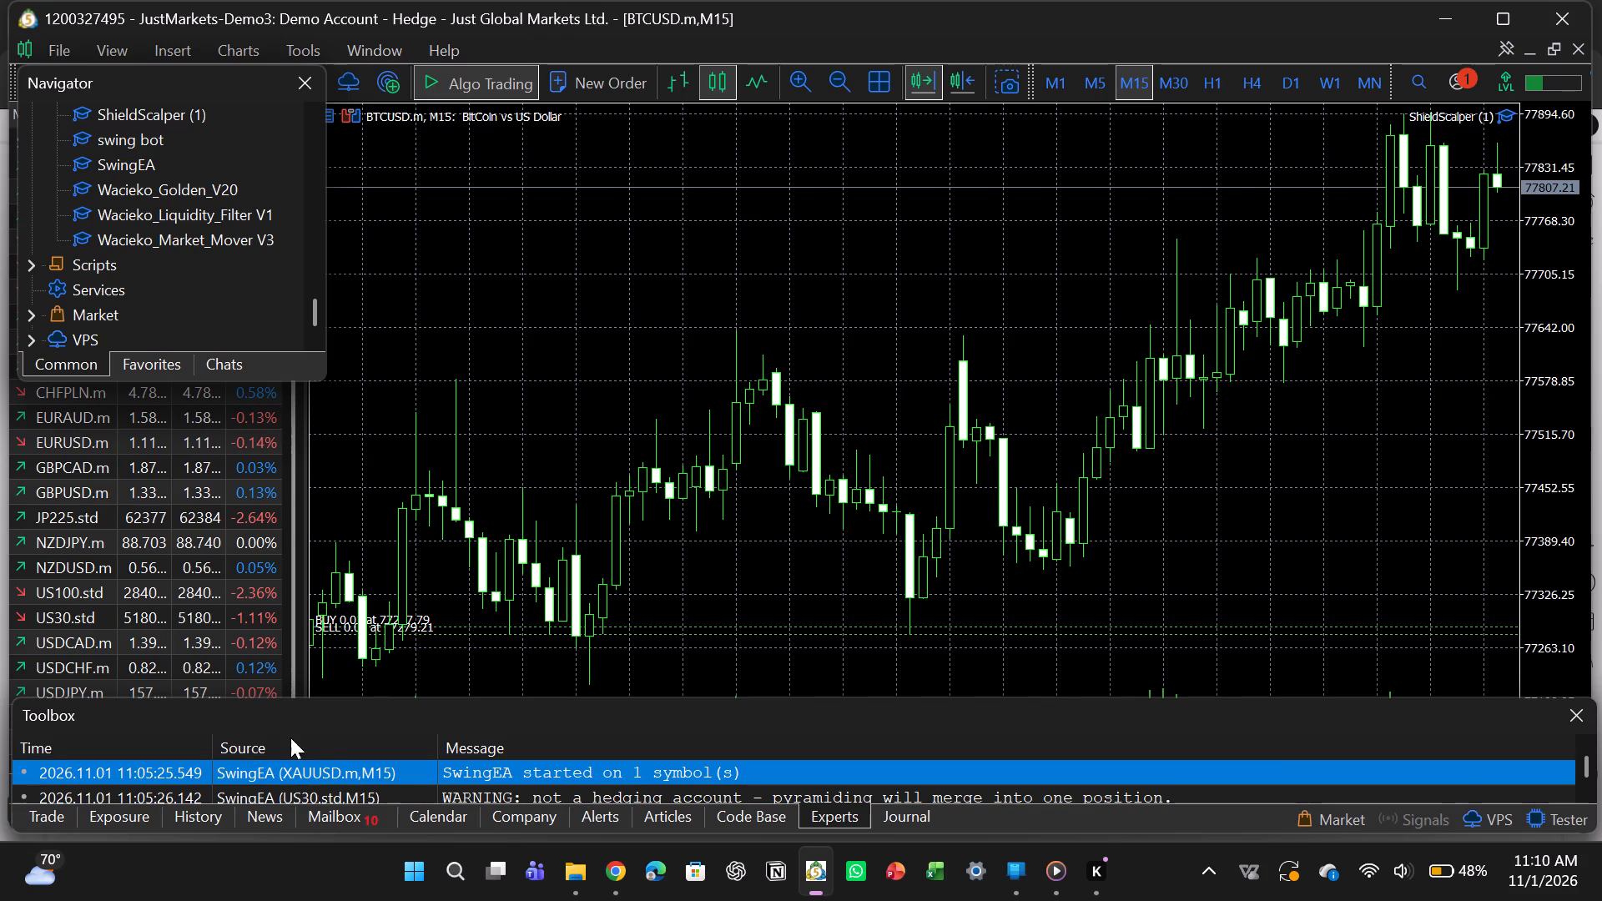
{"action": "left_click", "coordinate": [54, 823]}
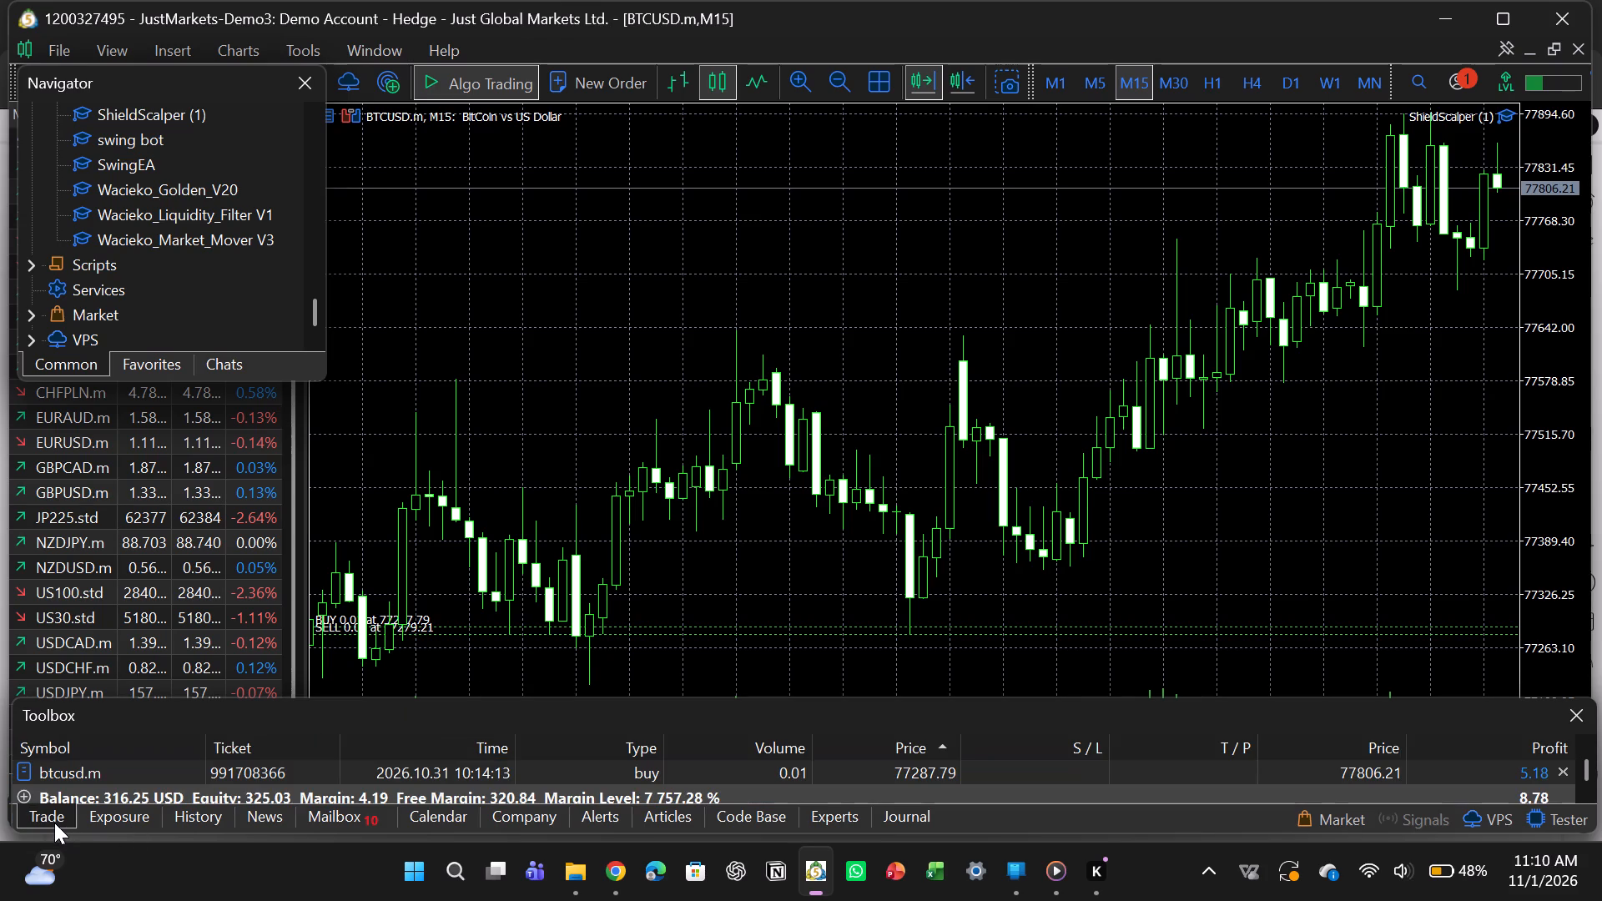
{"action": "scroll", "coordinate": [592, 763], "scroll_direction": "up", "scroll_amount": 1}
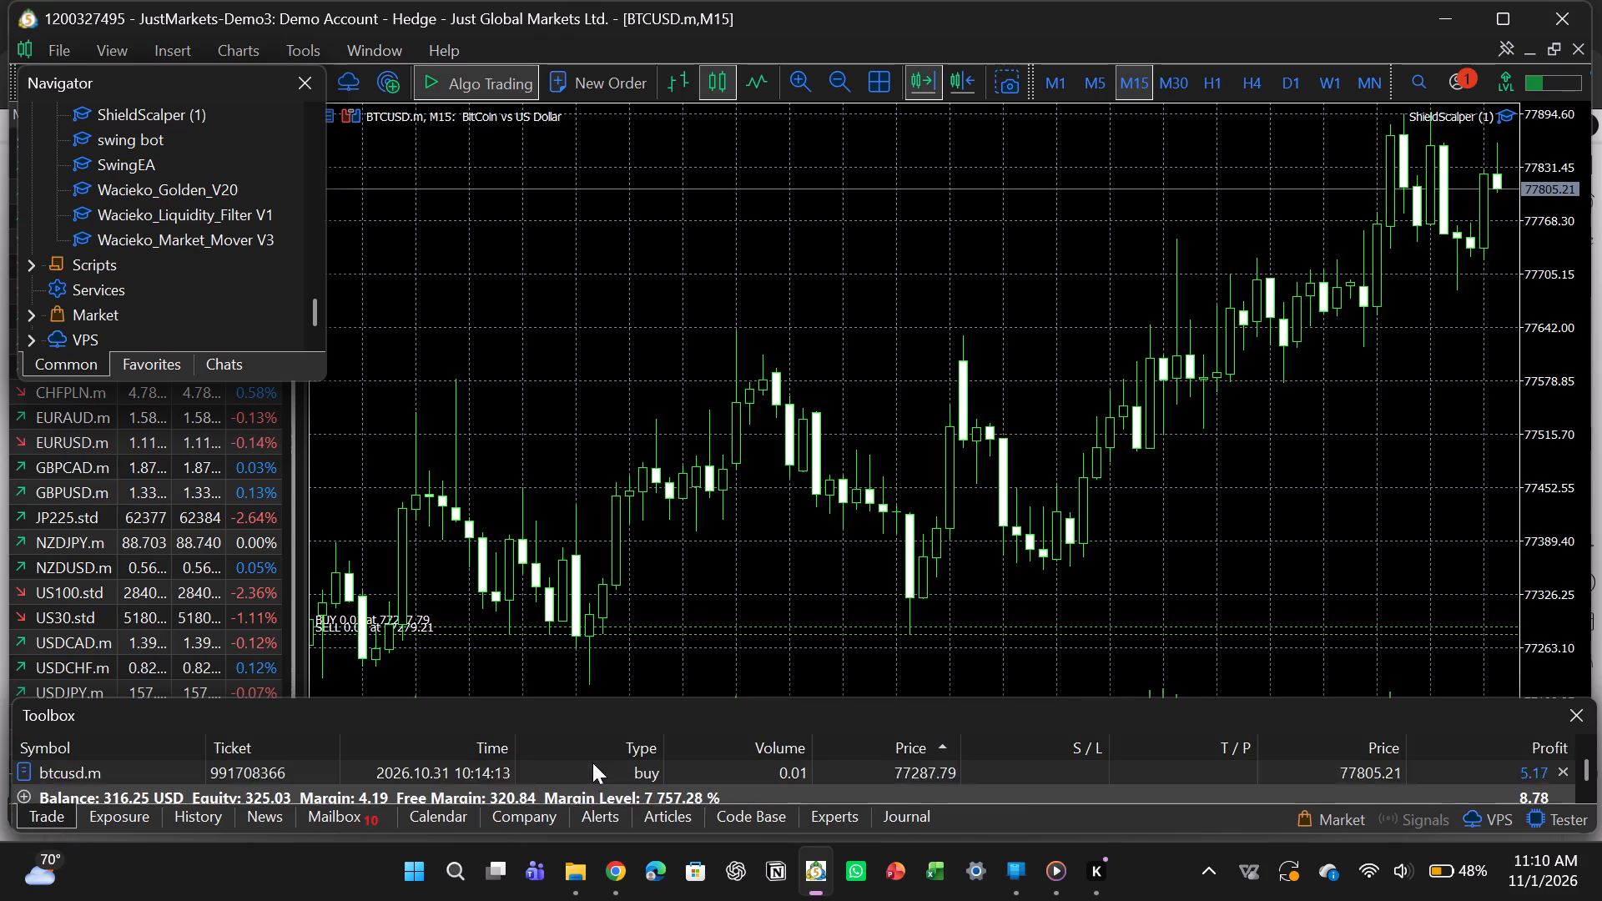
Find the gold scalperv2 expert among the available expert advisors and open it for testing in the Strategy Tester.
{"action": "scroll", "coordinate": [592, 763], "scroll_direction": "up", "scroll_amount": 1}
{"action": "scroll", "coordinate": [592, 763], "scroll_direction": "down", "scroll_amount": 1}
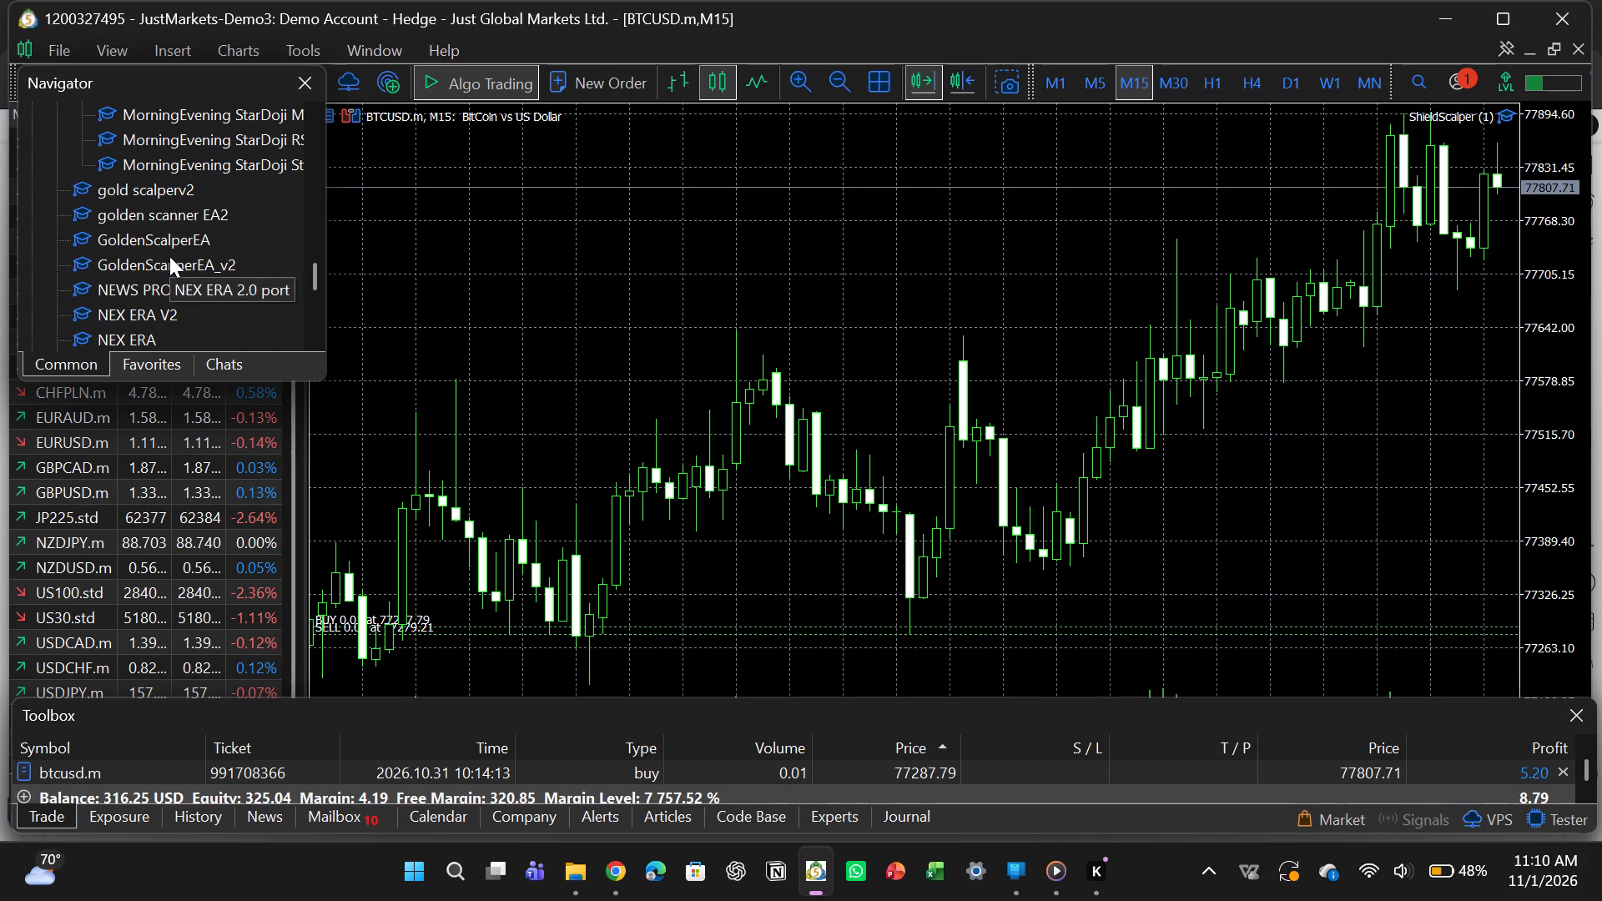
{"action": "scroll", "coordinate": [186, 337], "scroll_direction": "down", "scroll_amount": 1}
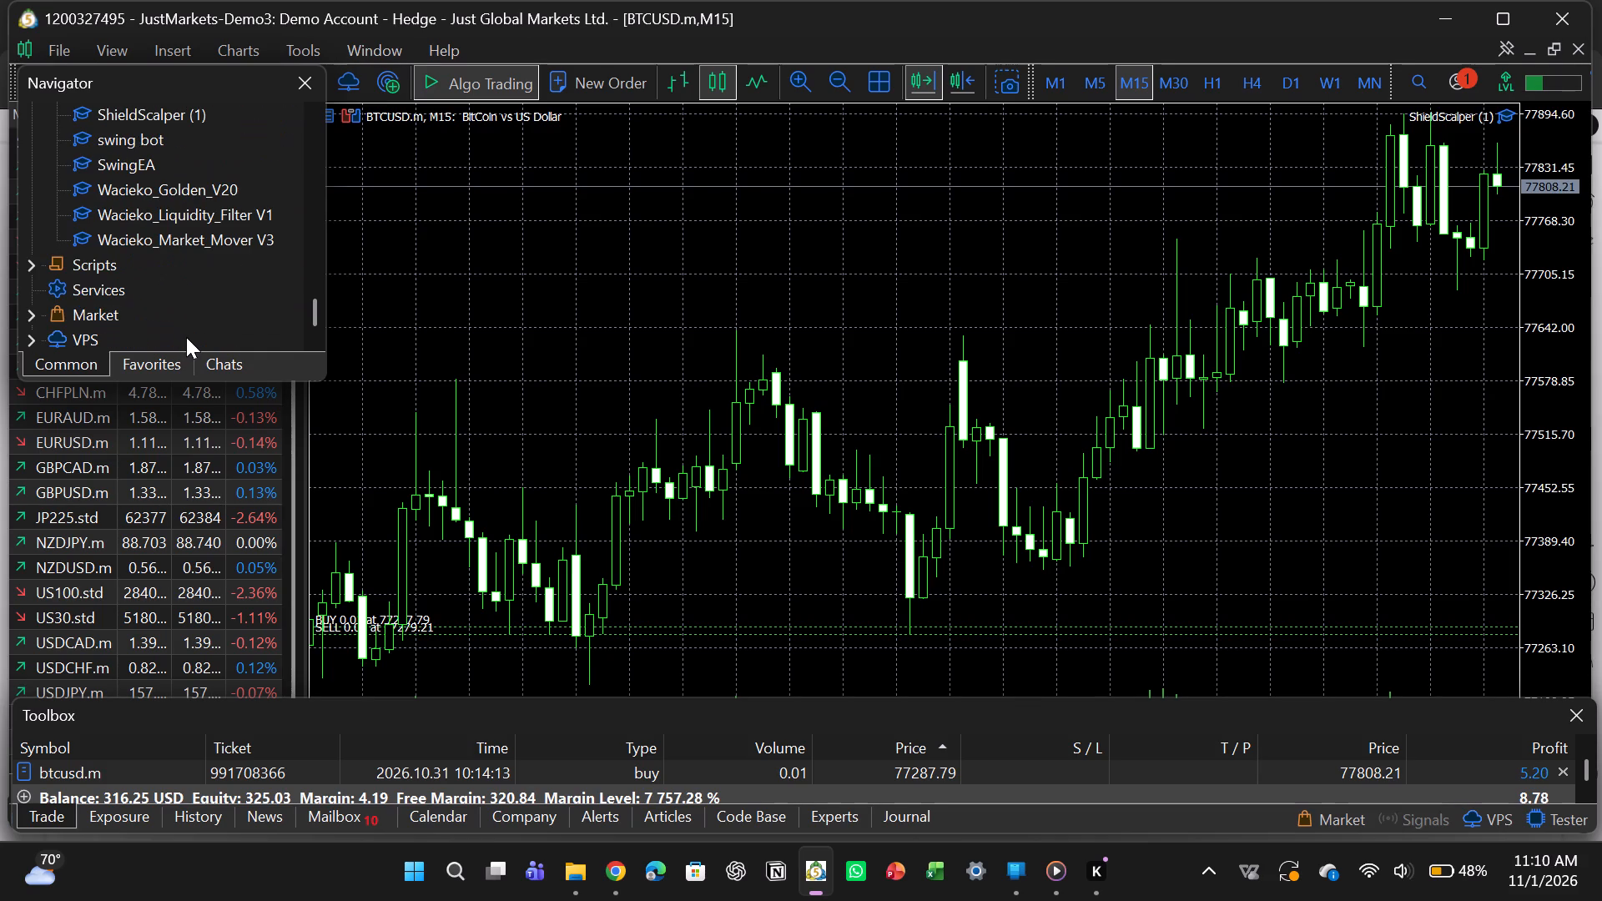
{"action": "scroll", "coordinate": [186, 337], "scroll_direction": "up", "scroll_amount": 1}
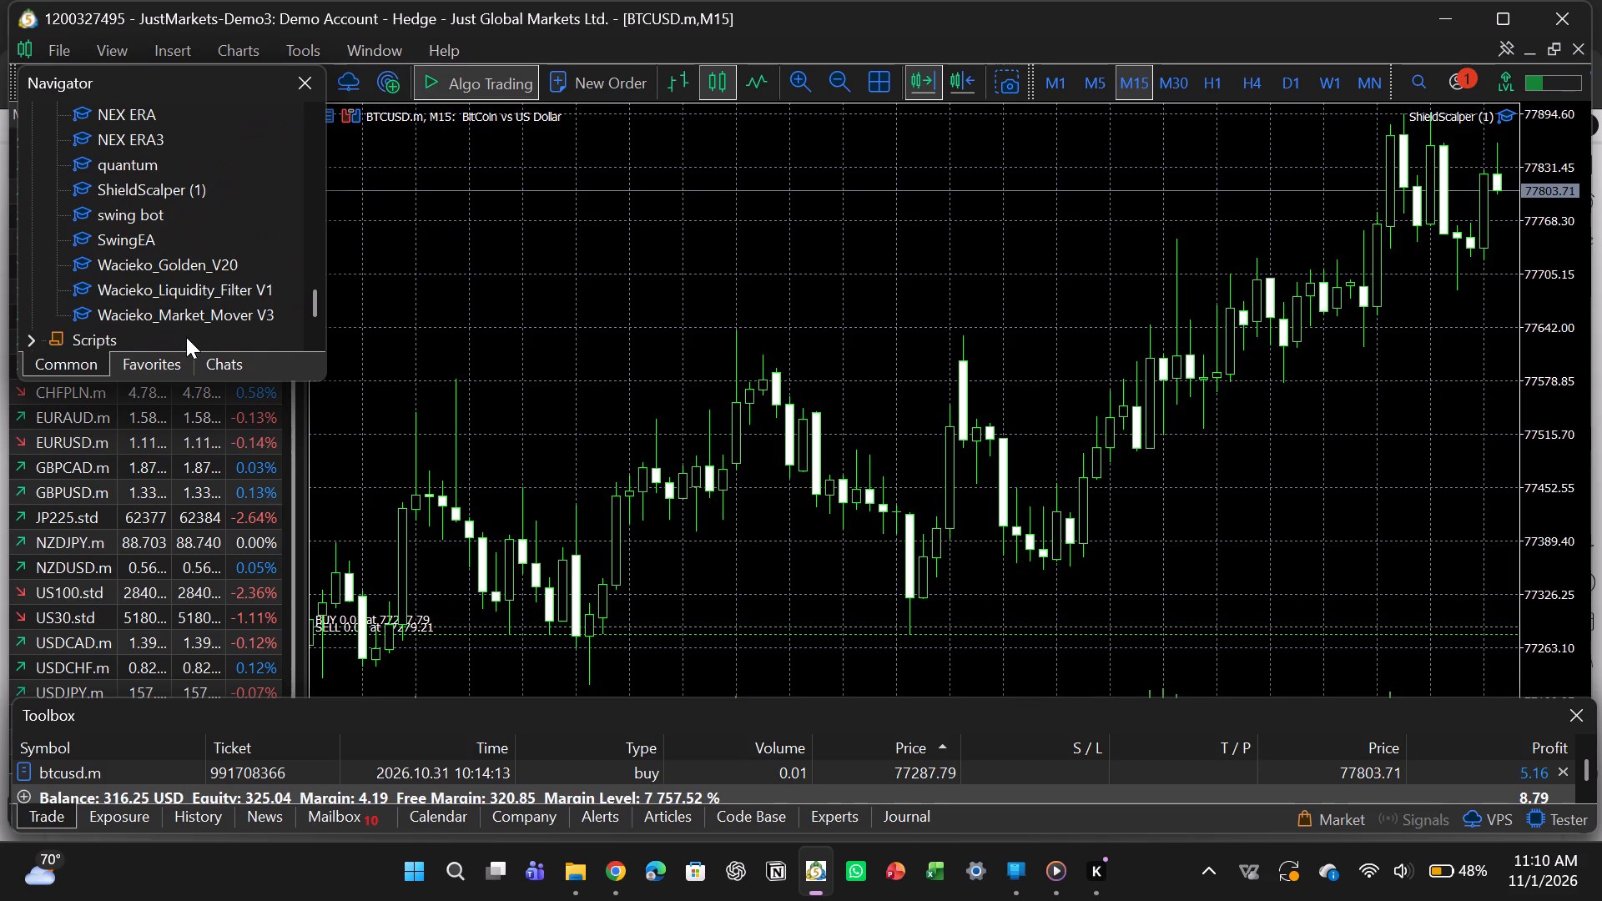
{"action": "scroll", "coordinate": [186, 337], "scroll_direction": "up", "scroll_amount": 2}
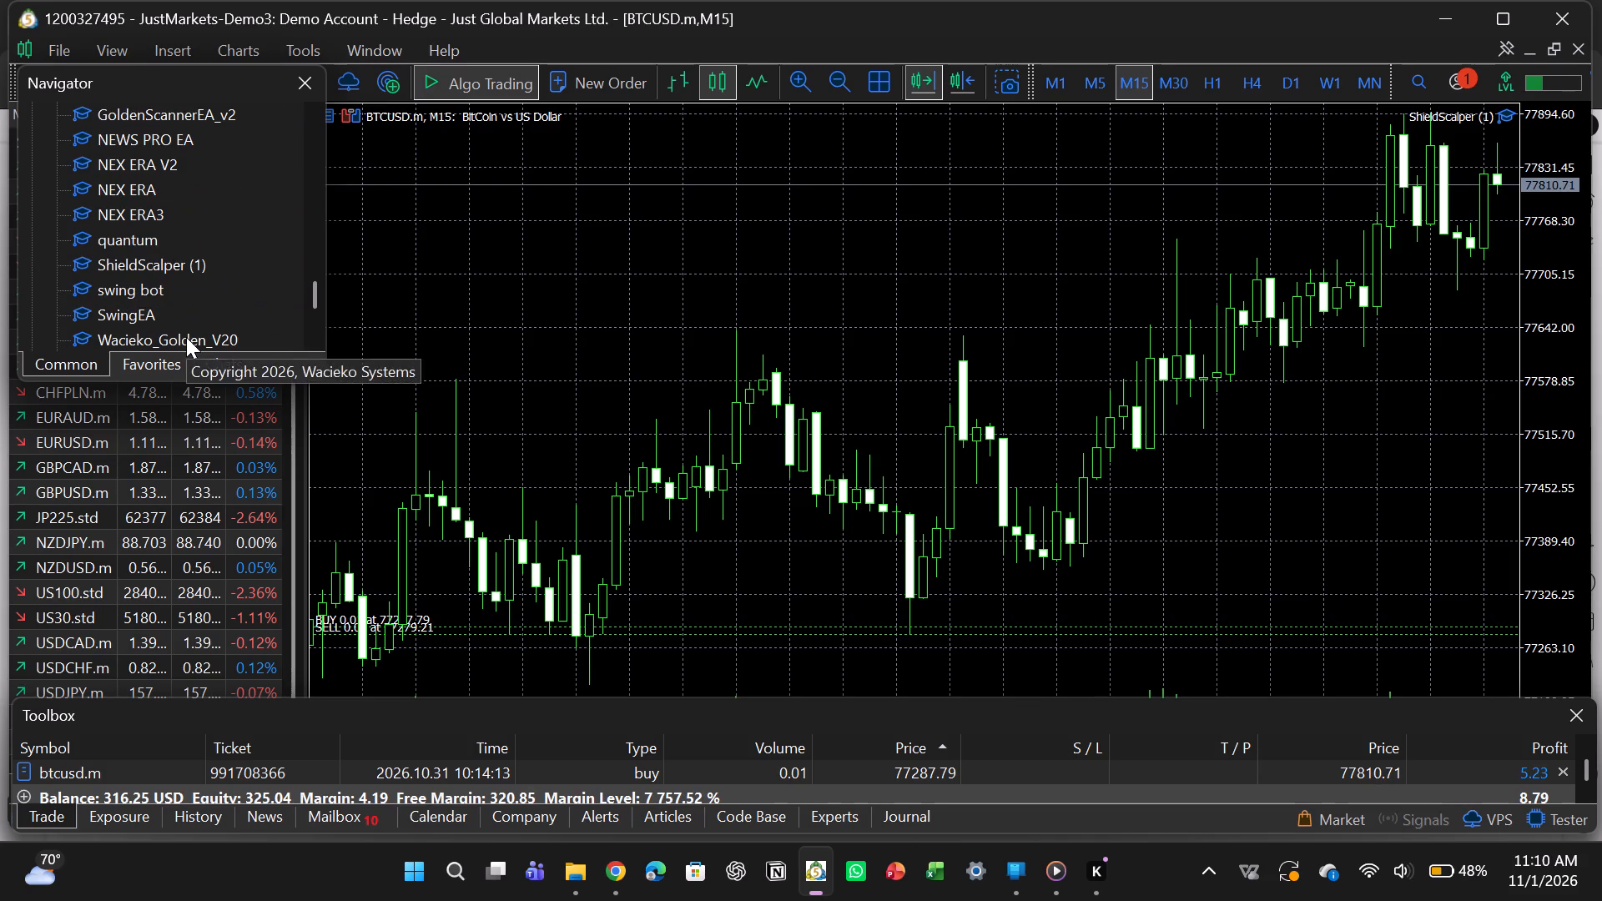
{"action": "scroll", "coordinate": [176, 164], "scroll_direction": "up", "scroll_amount": 1}
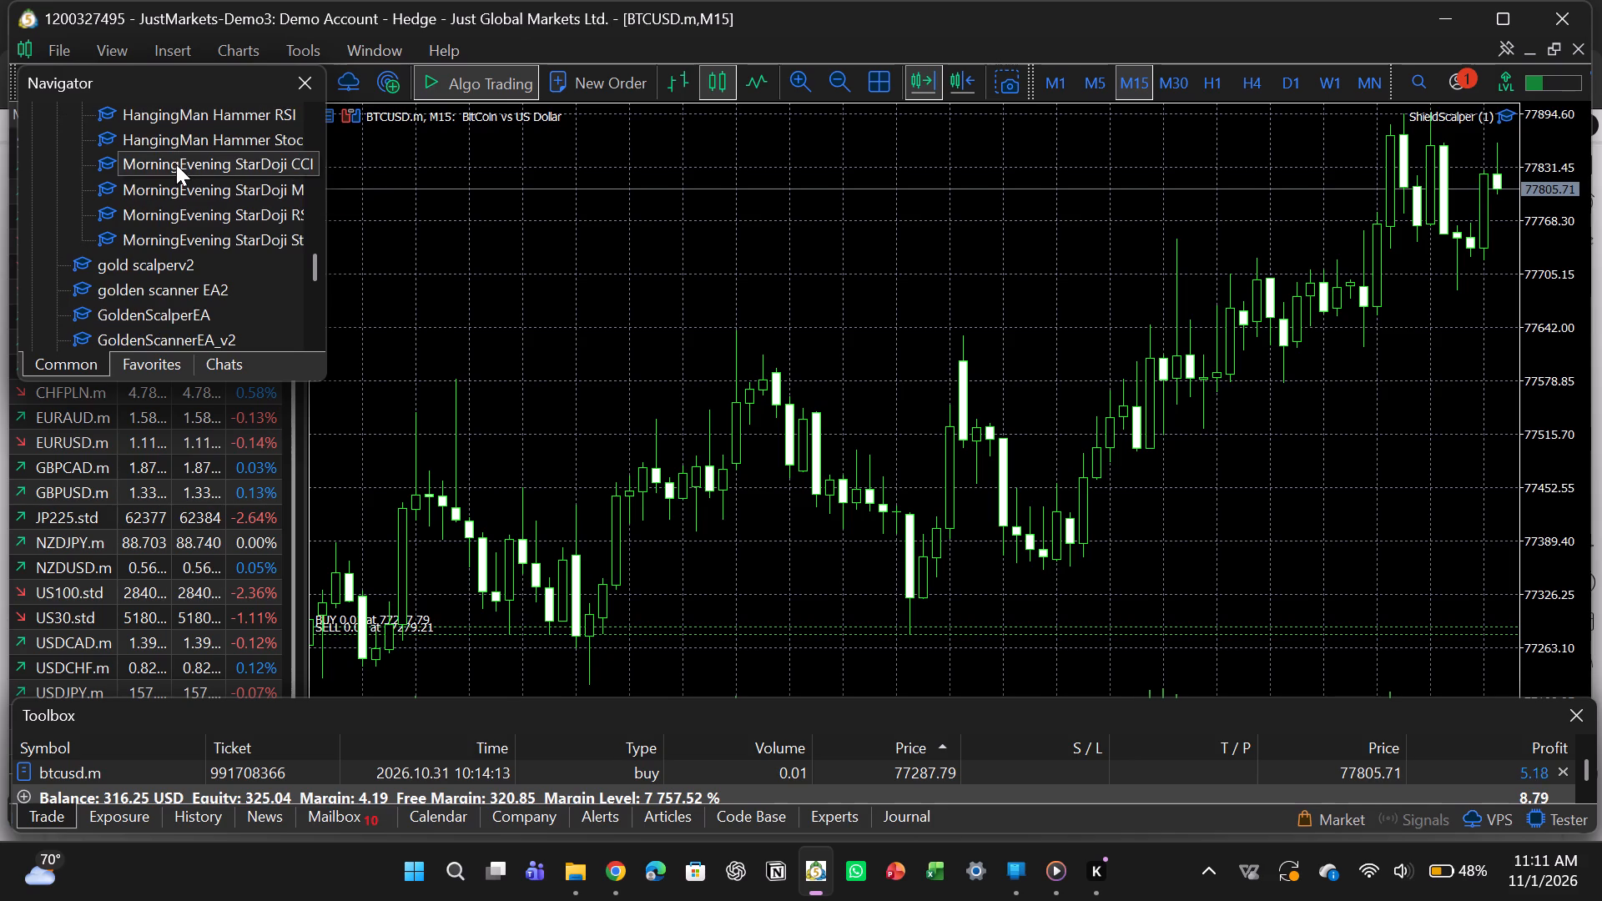
{"action": "scroll", "coordinate": [176, 164], "scroll_direction": "up", "scroll_amount": 1}
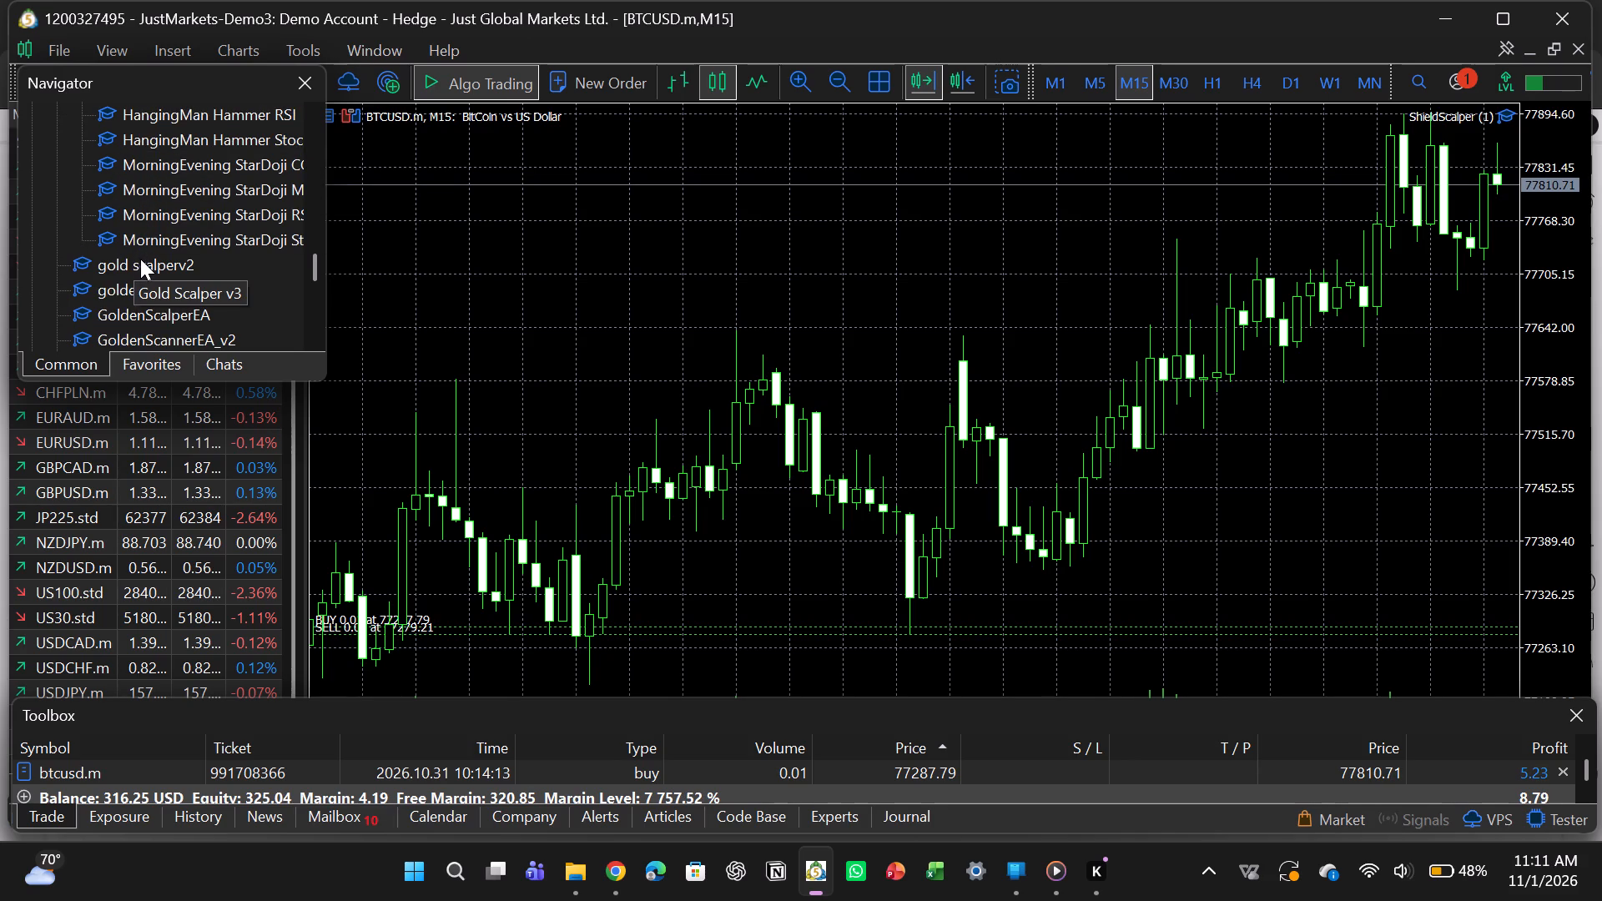
{"action": "right_click", "coordinate": [138, 262]}
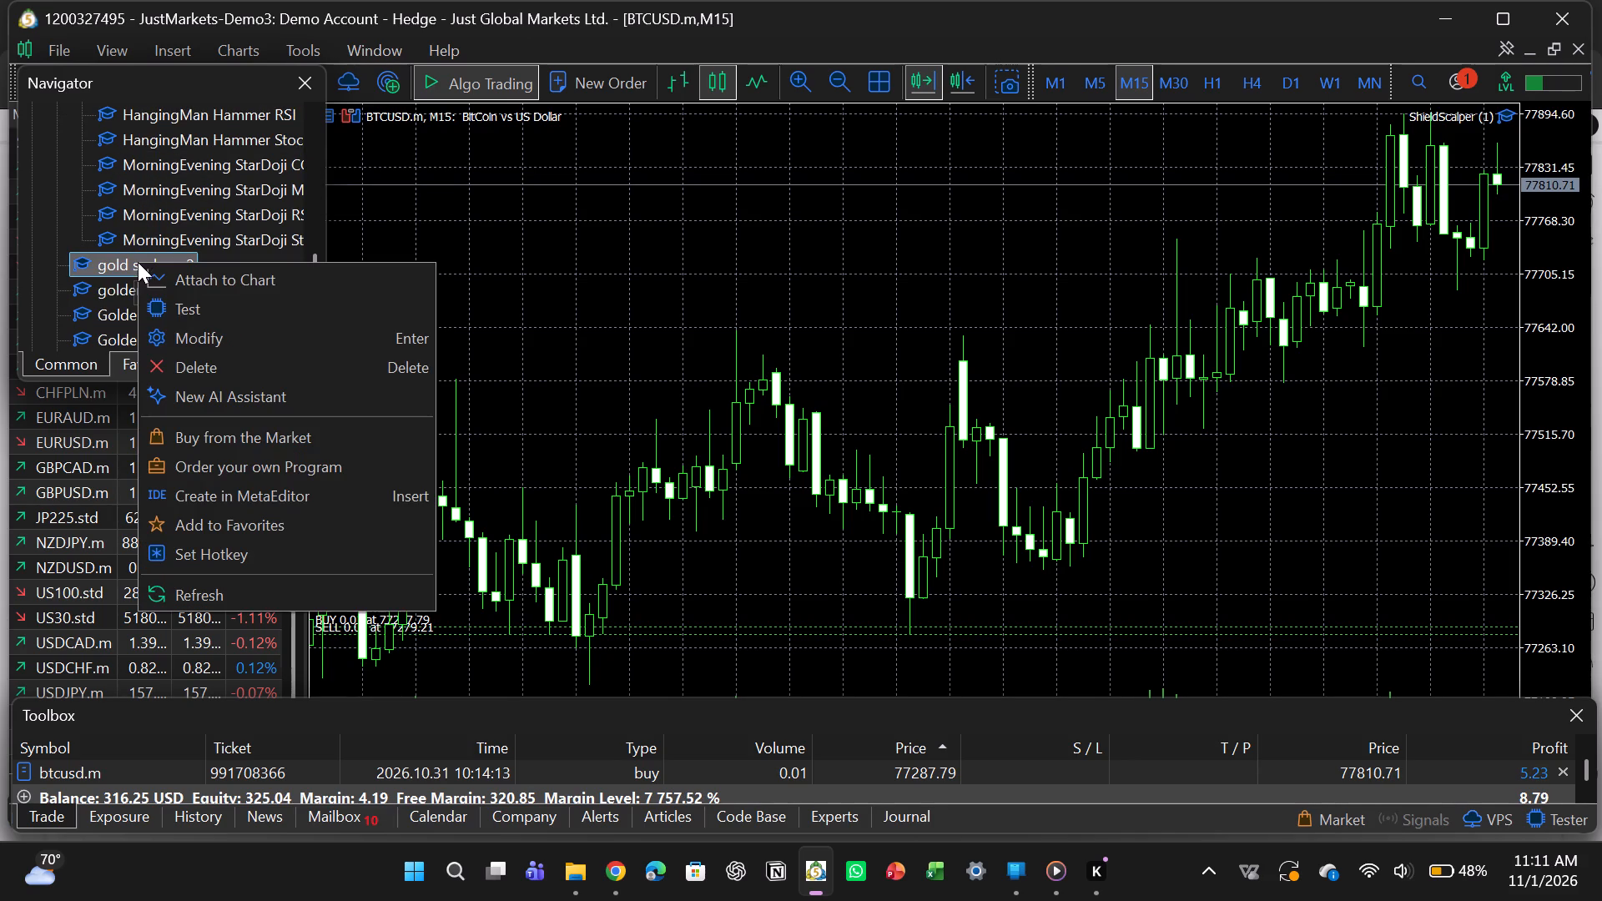
{"action": "left_click", "coordinate": [199, 308]}
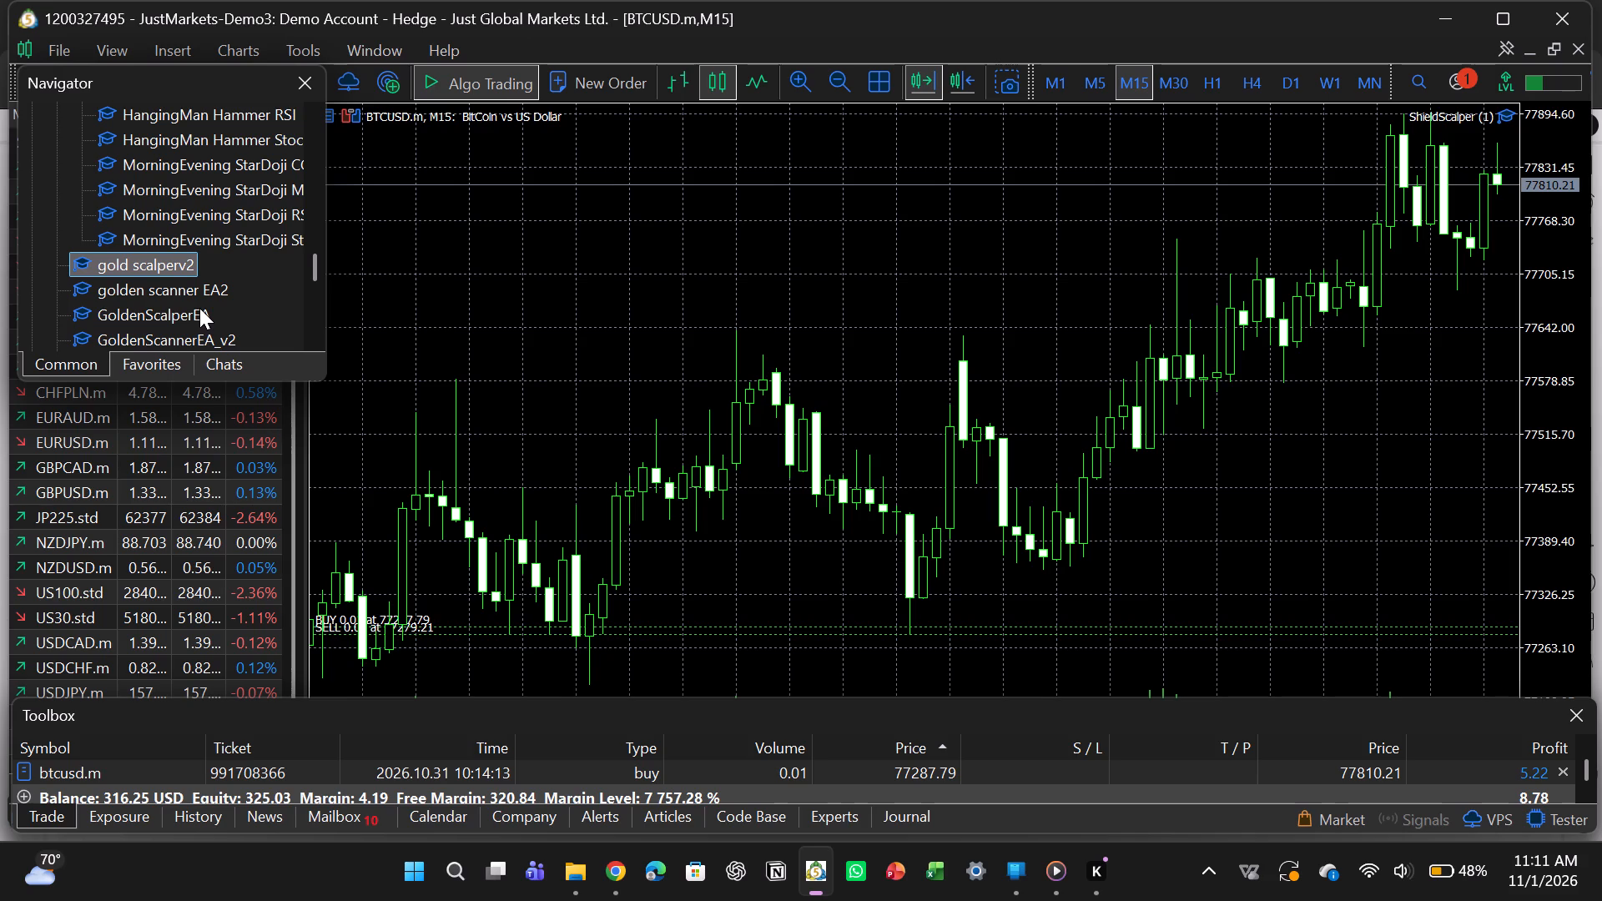
{"action": "right_click", "coordinate": [169, 266]}
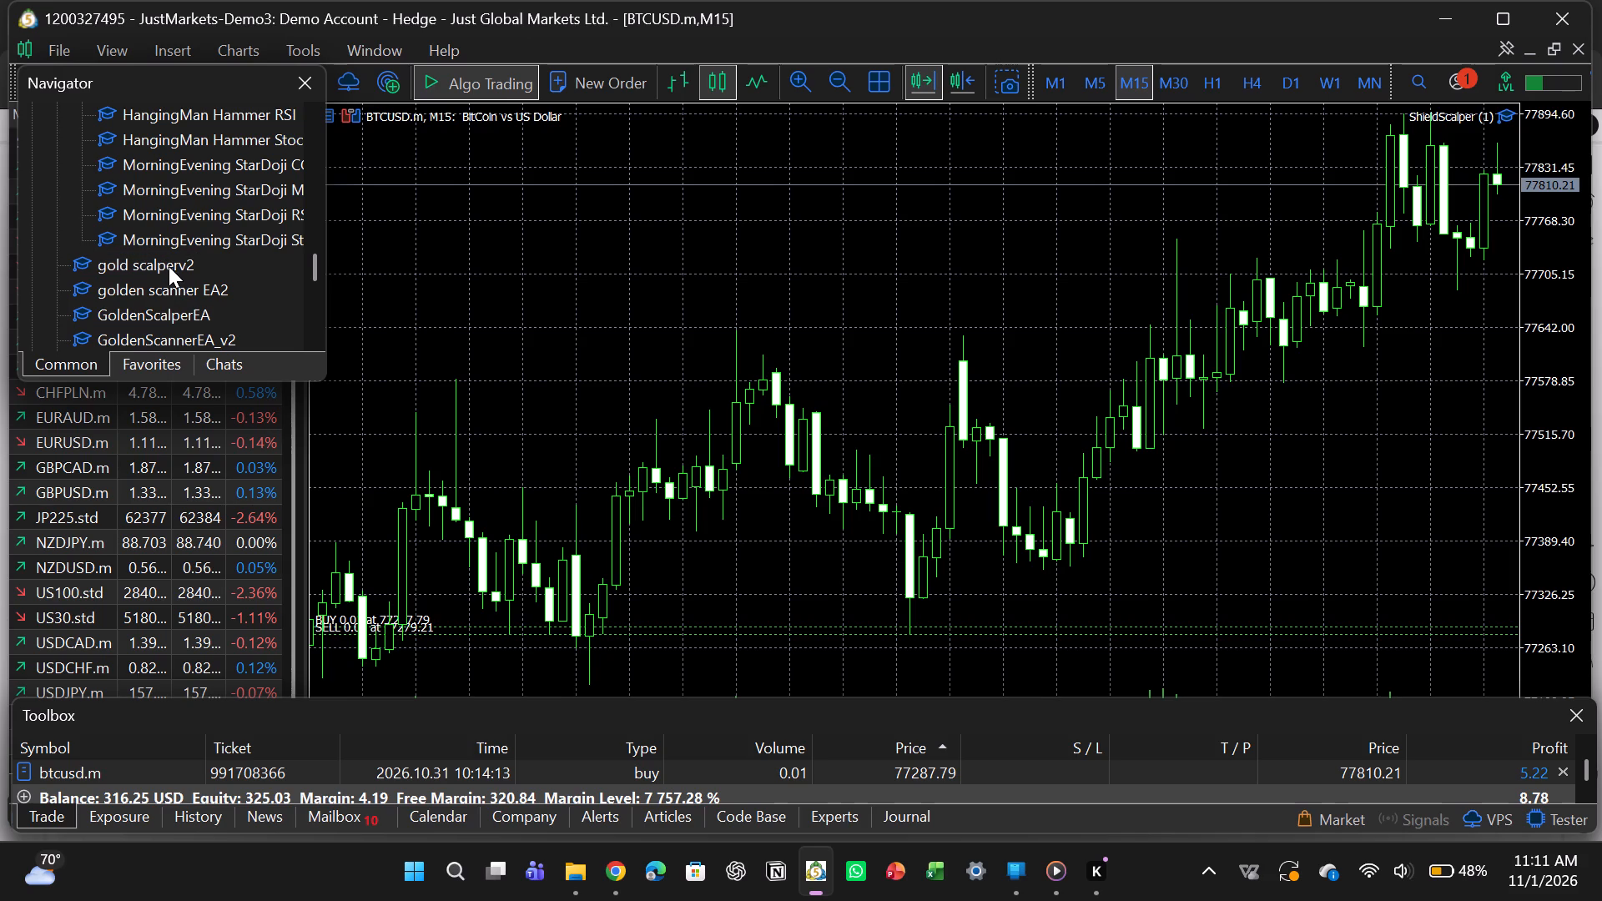
{"action": "left_click", "coordinate": [165, 264]}
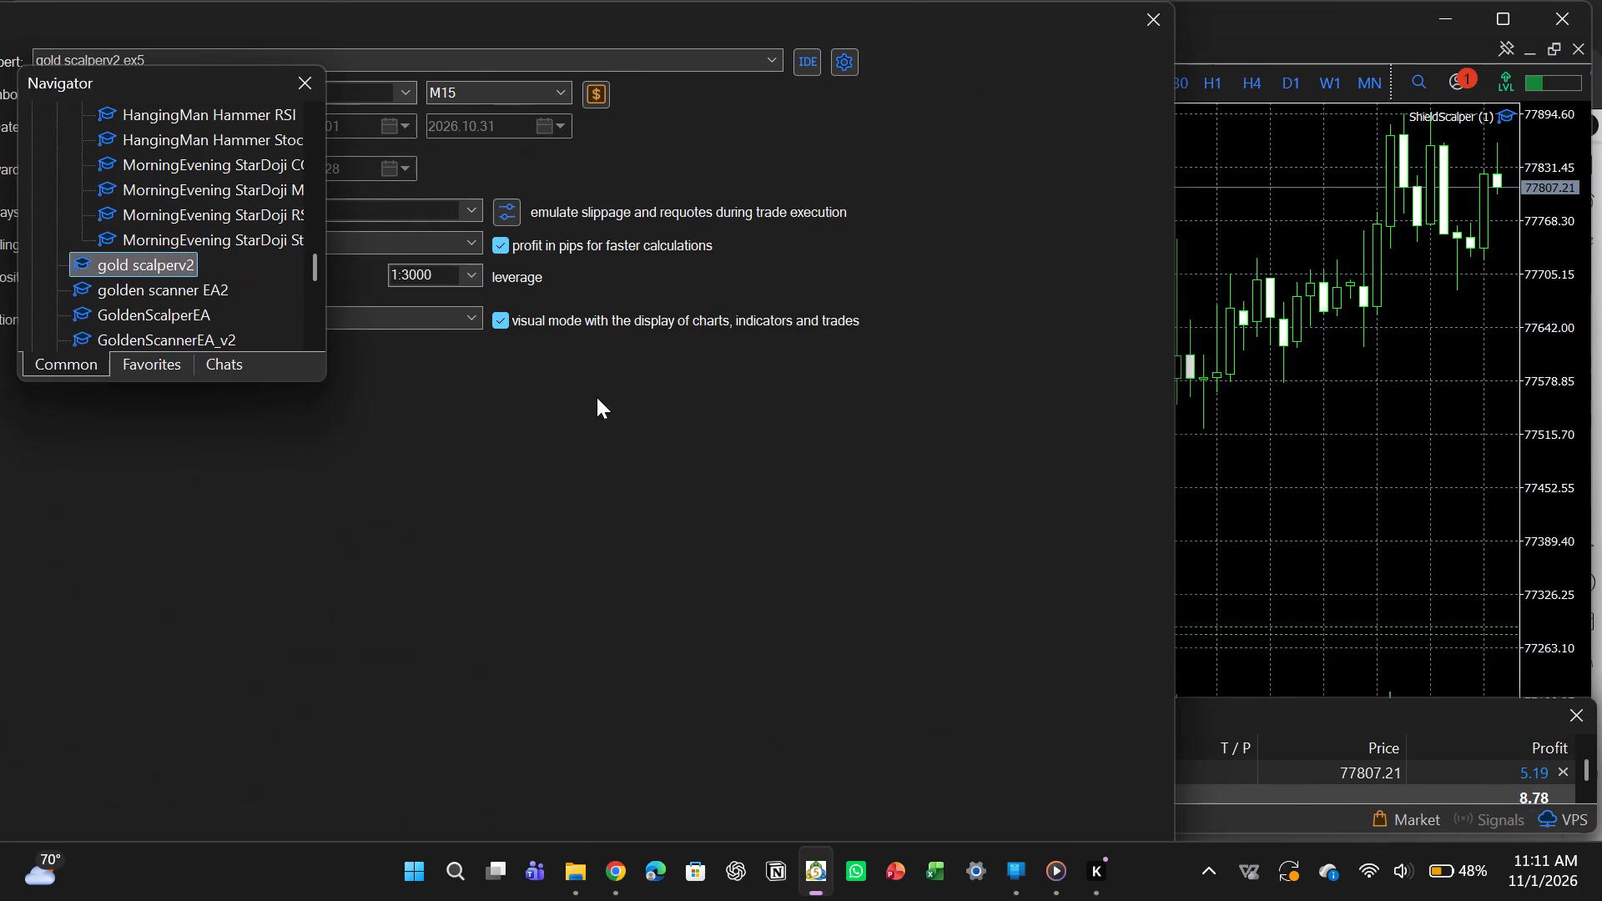
Start a single test of gold scalperv2 on XAUUSD.m M15, keeping the existing tester settings.
{"action": "left_click", "coordinate": [837, 72]}
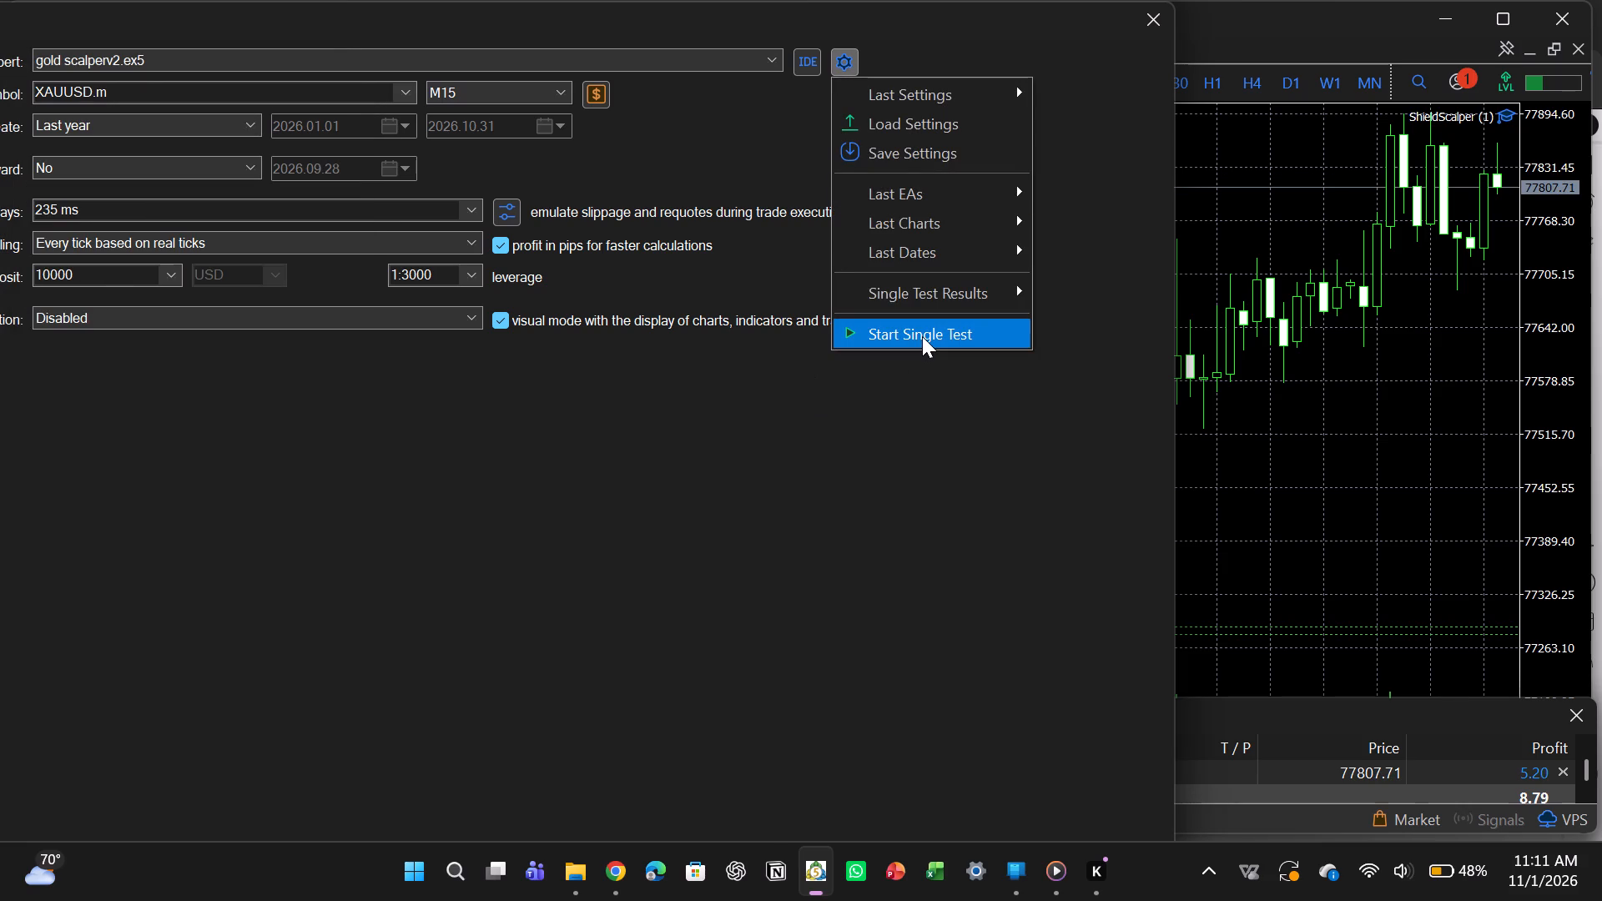
{"action": "left_click", "coordinate": [922, 336]}
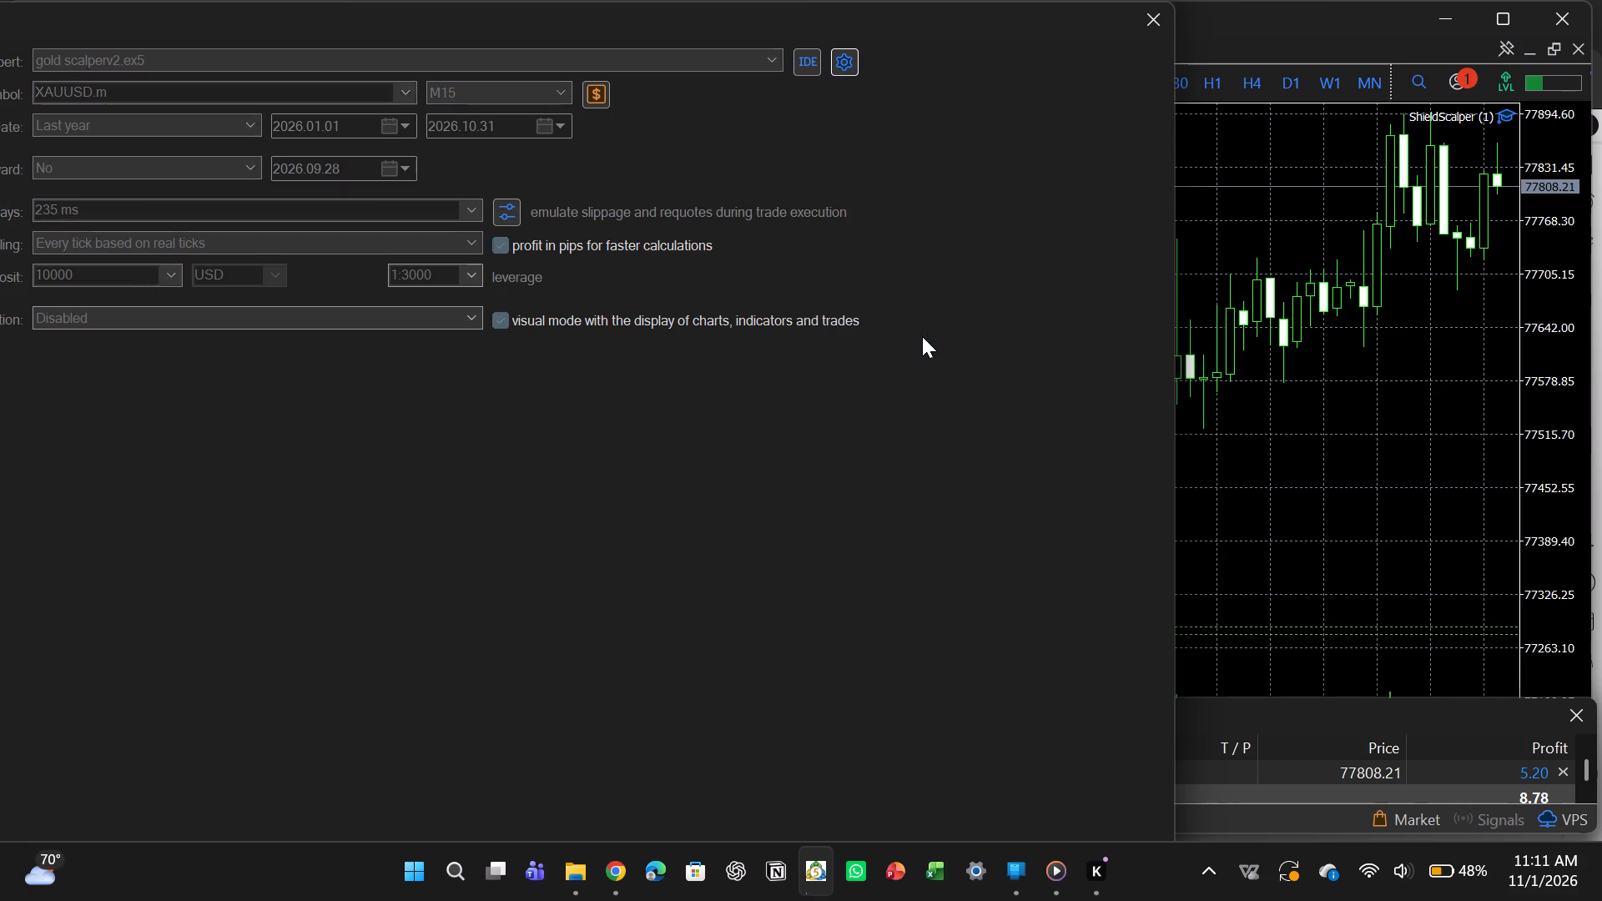
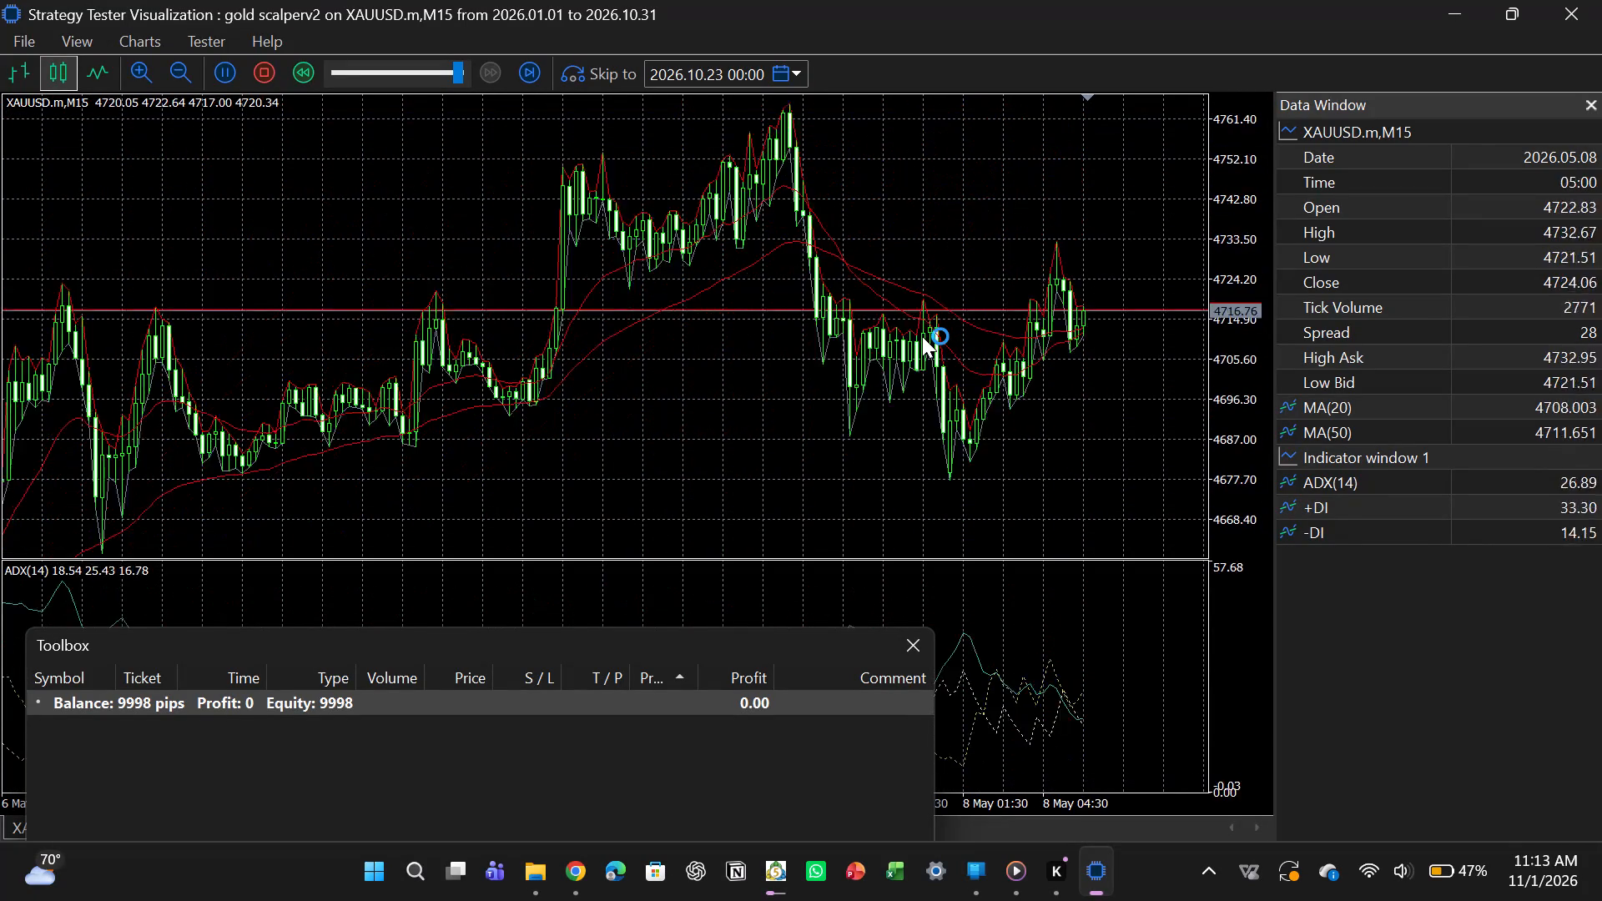
Switch to the BTCUSD 15-minute chart on TradingView in the browser and examine the most recent price action.
{"action": "left_click", "coordinate": [1464, 10]}
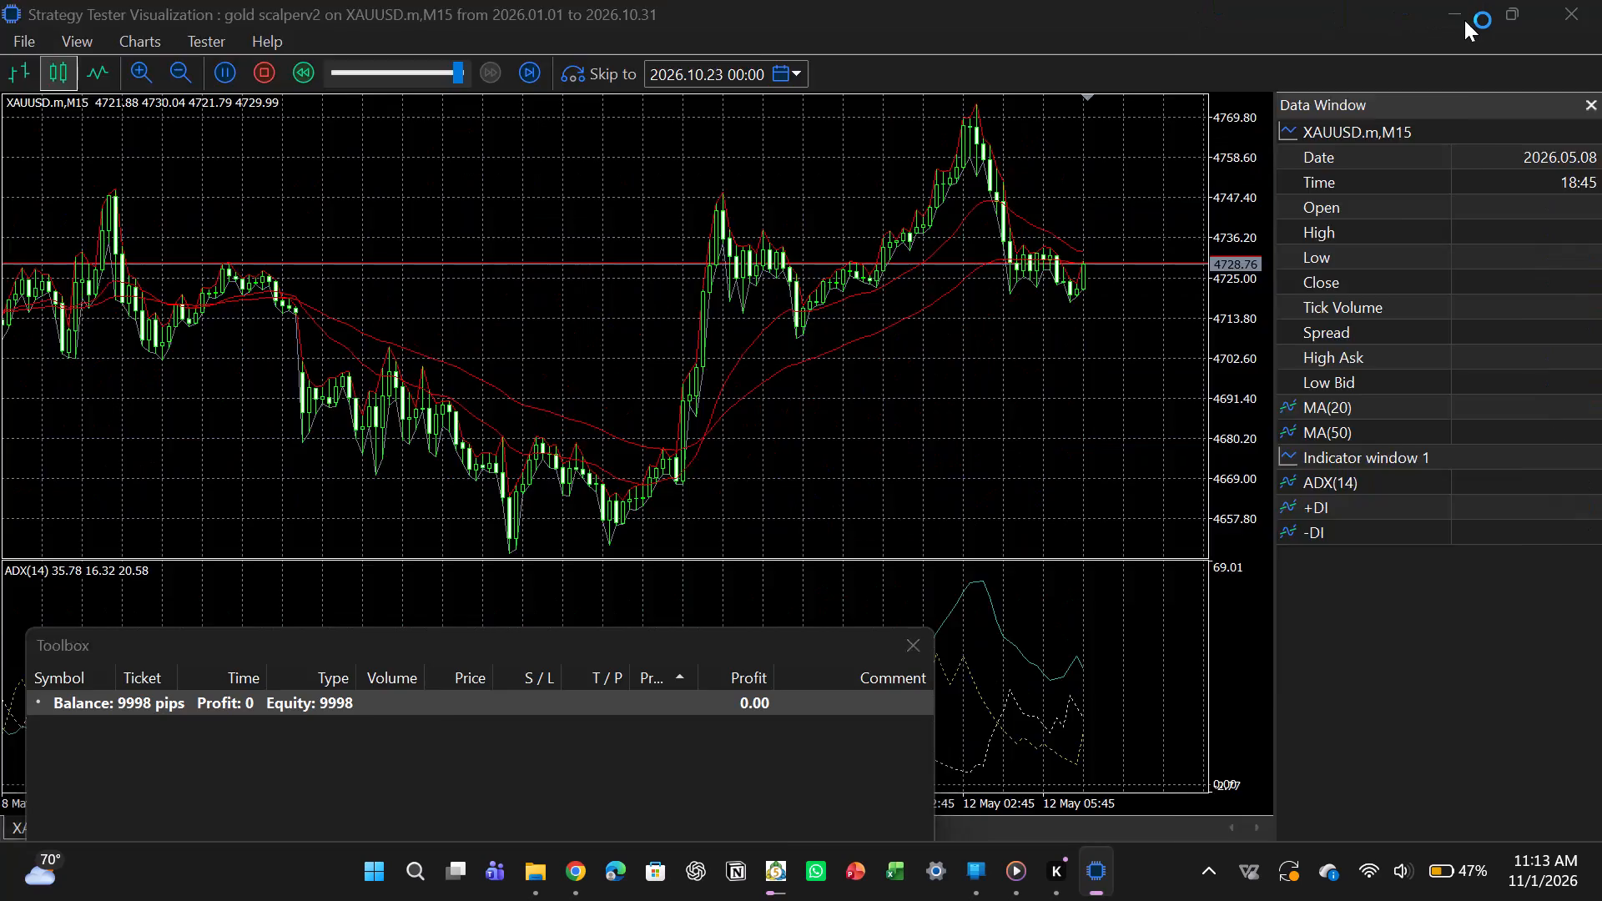
{"action": "left_click", "coordinate": [1453, 11]}
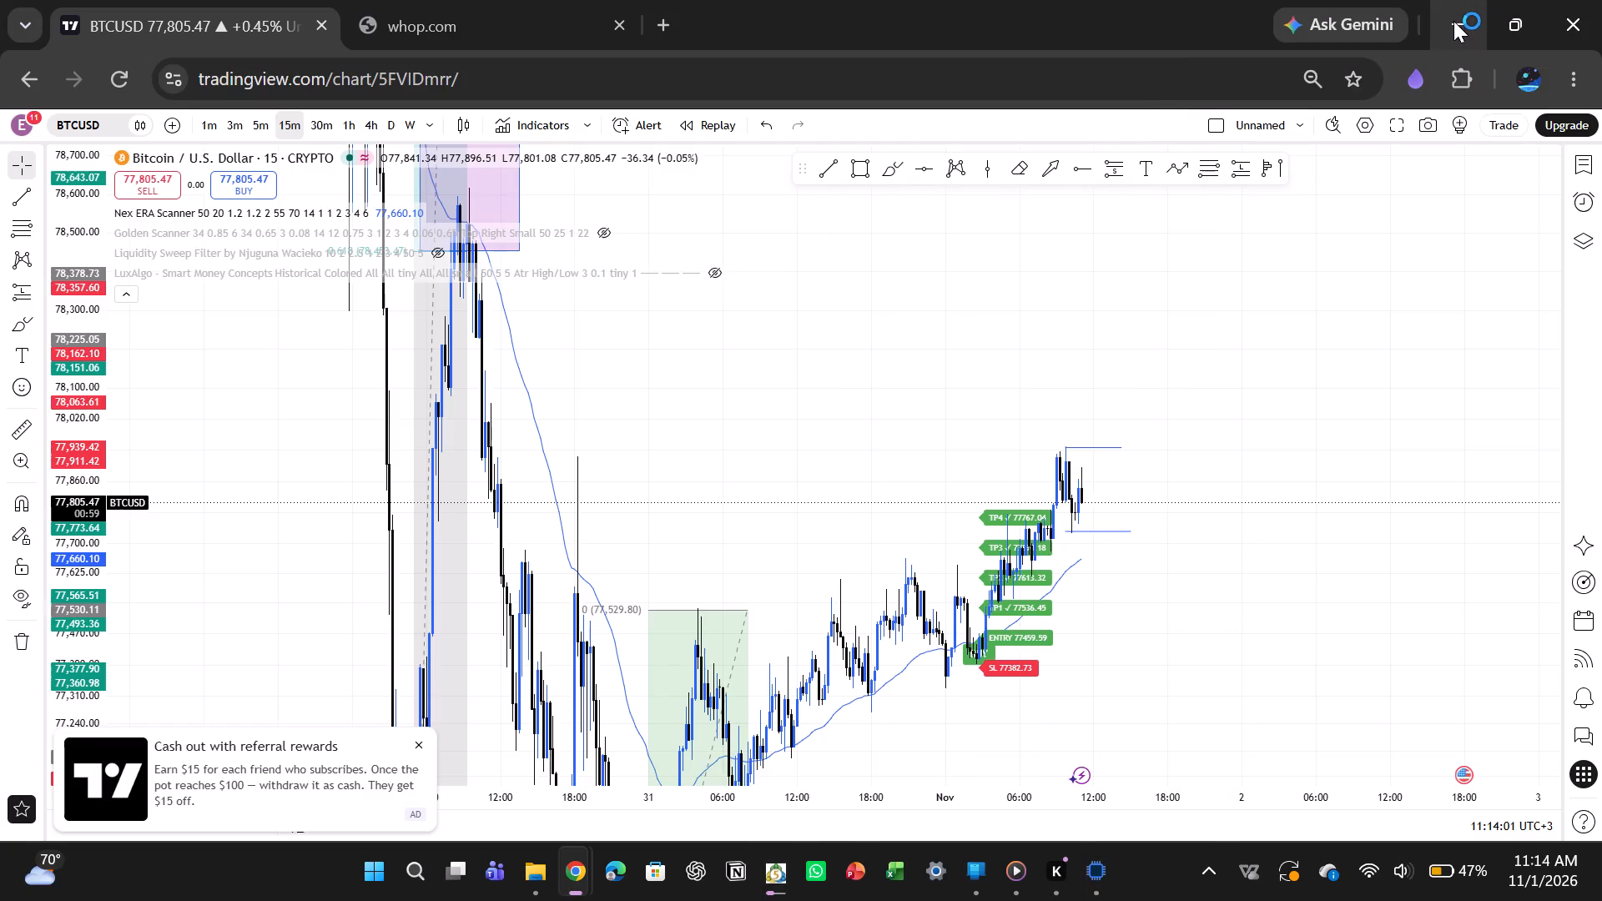
{"action": "left_click_drag", "start_coordinate": [1315, 531], "coordinate": [1163, 540]}
{"action": "left_click_drag", "start_coordinate": [1163, 540], "coordinate": [1190, 531]}
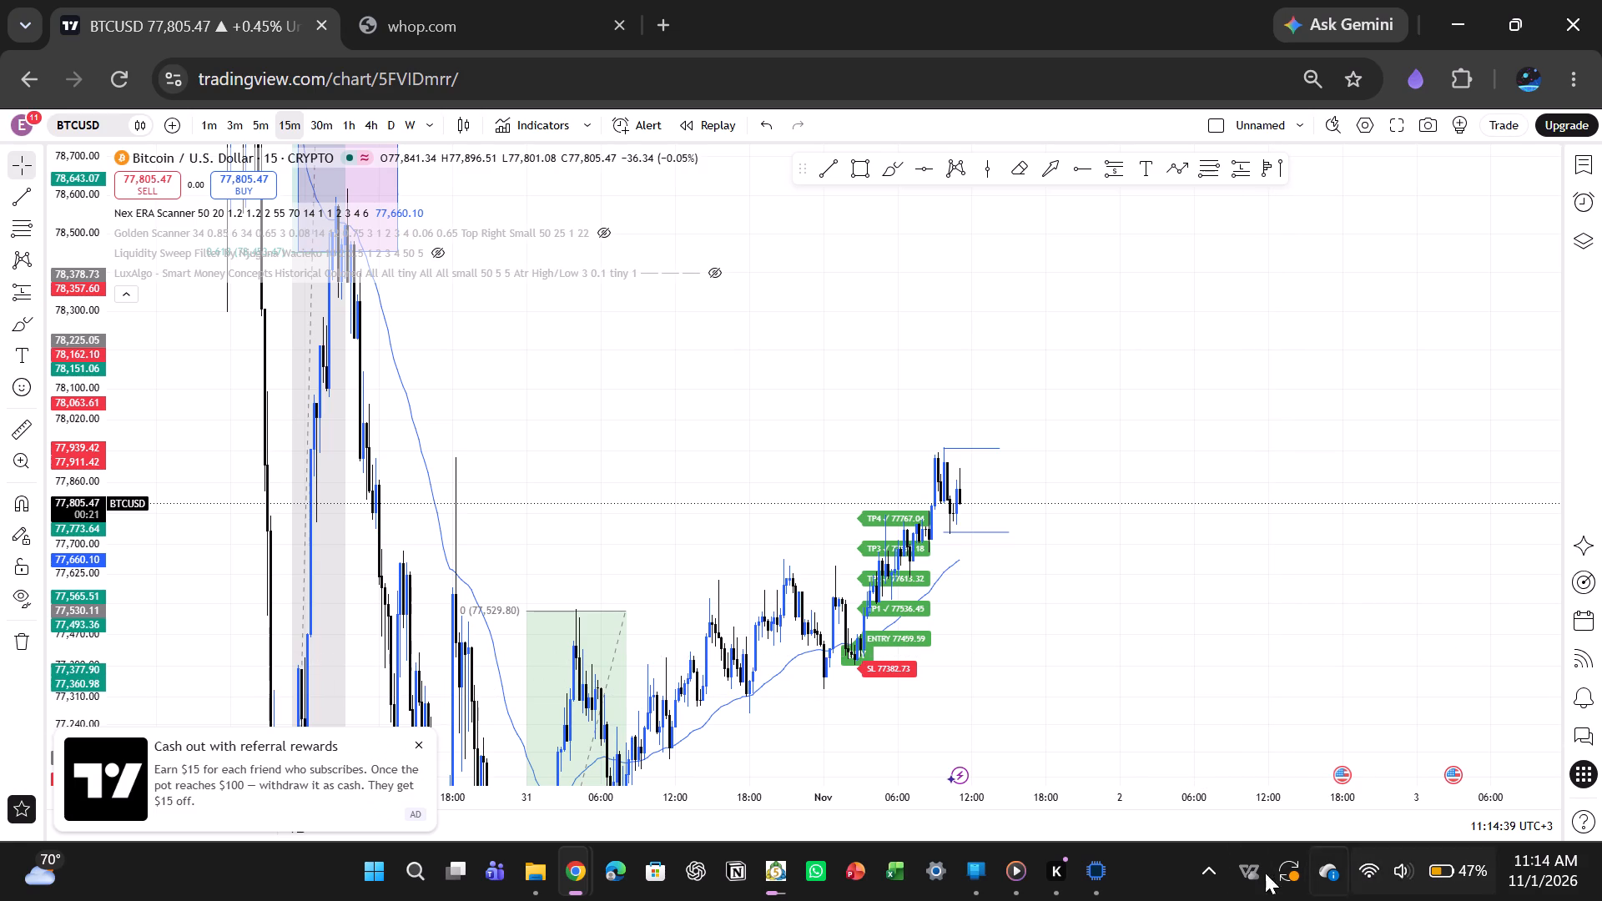
Check the progress of the gold scalperv2 visual test on XAUUSD.m M15 and return to the TradingView chart in the browser.
{"action": "left_click", "coordinate": [1097, 876]}
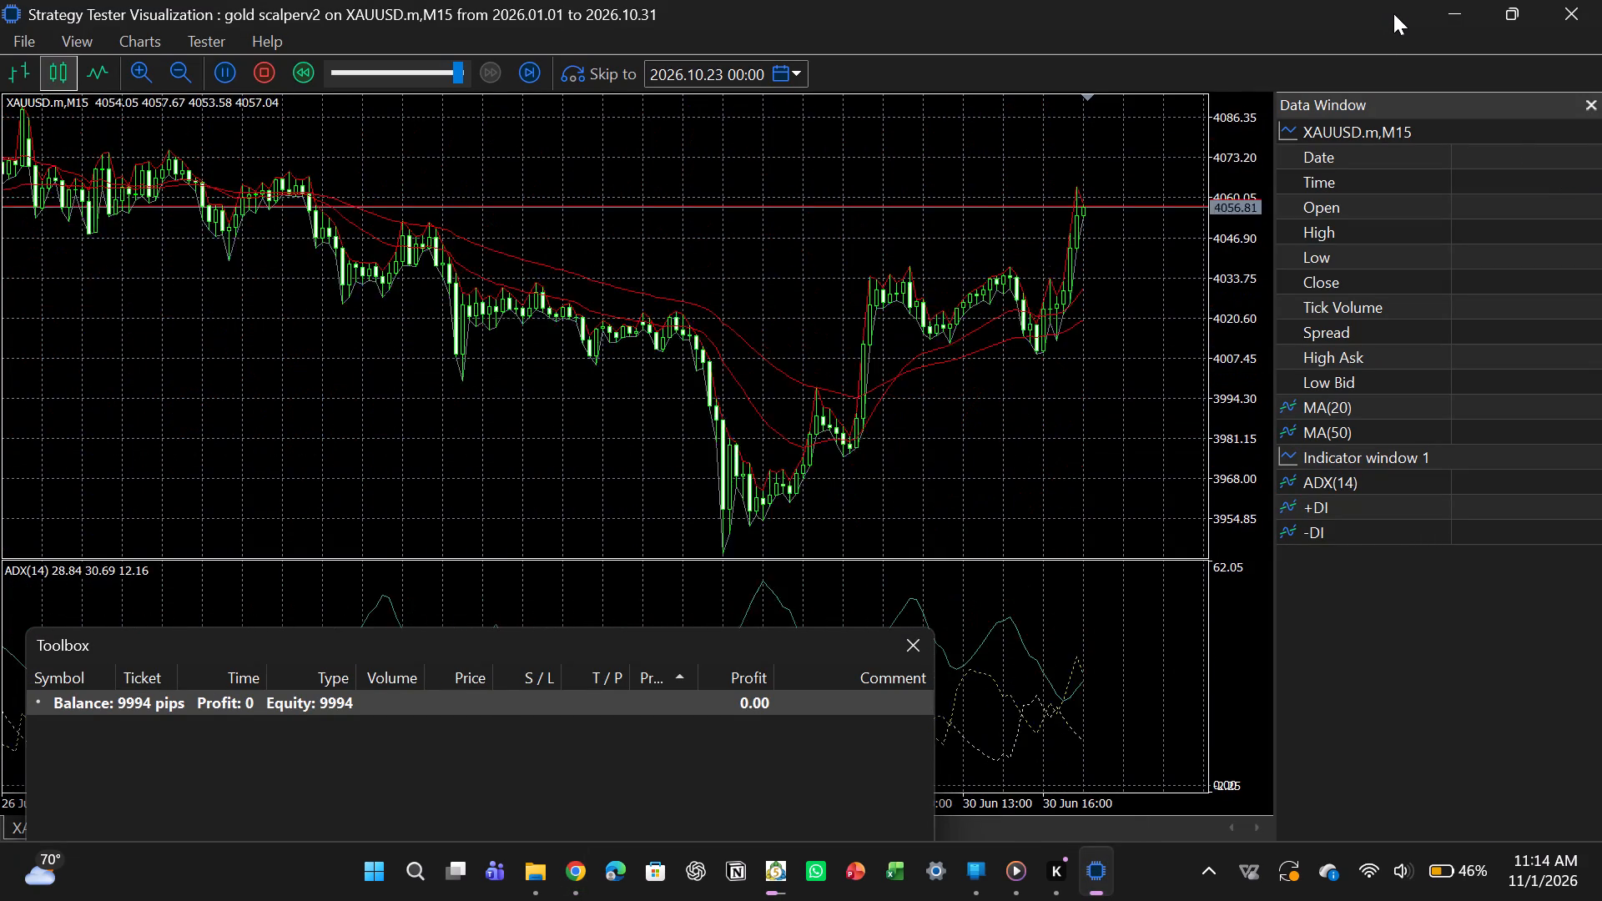
{"action": "left_click", "coordinate": [1458, 8]}
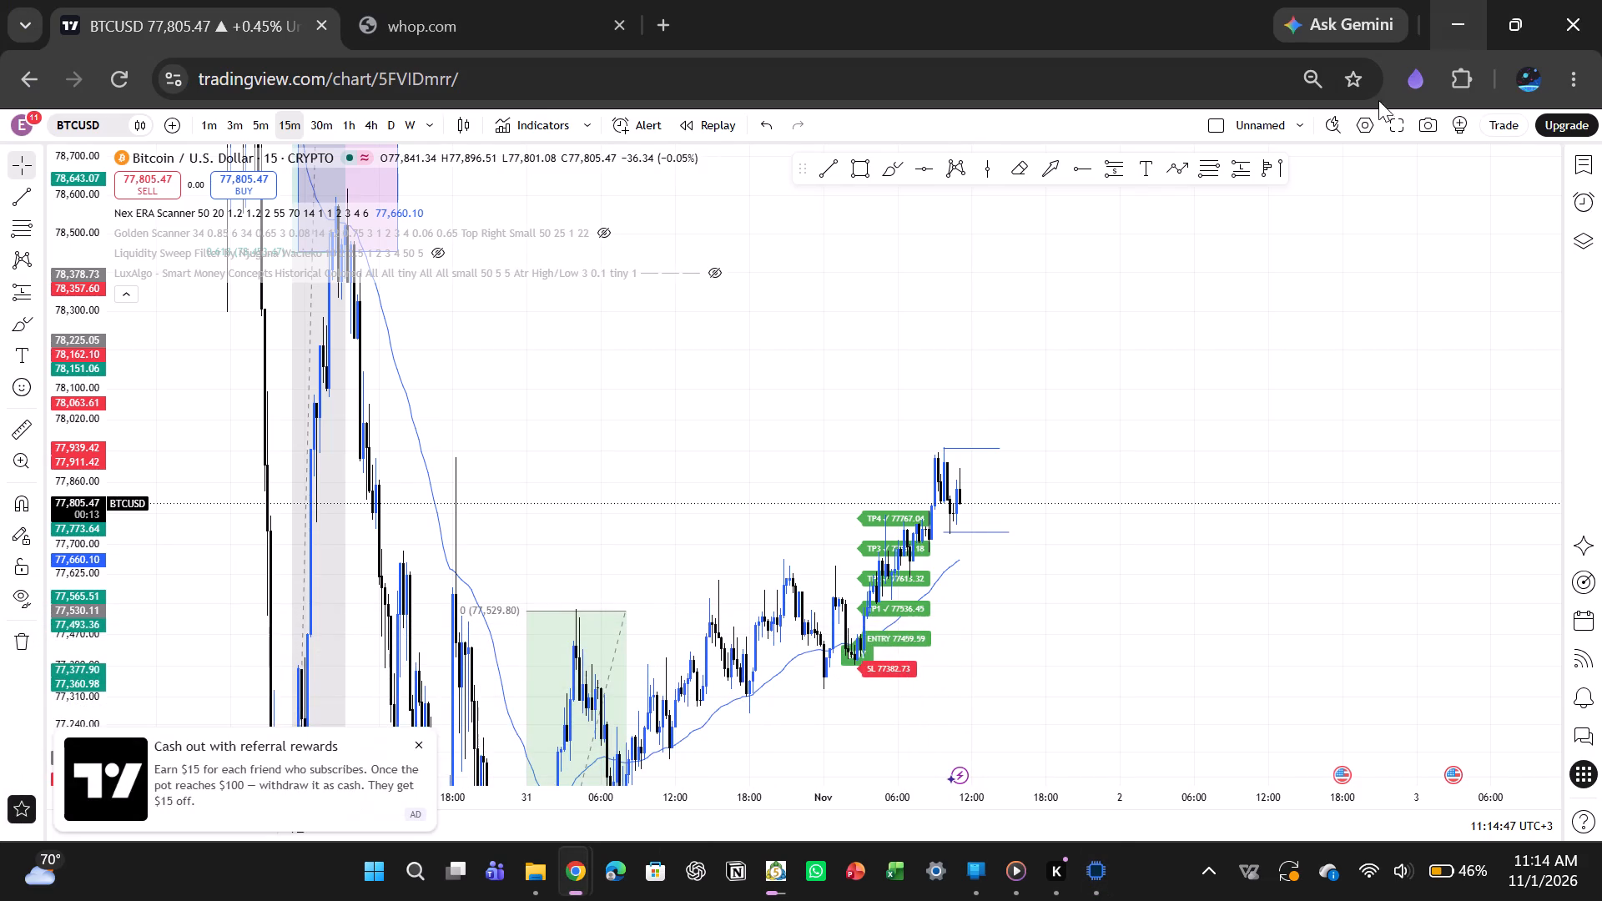
Disconnect from the Infinix smart 12 Wi-Fi network and connect to it again.
{"action": "left_click", "coordinate": [1363, 871]}
{"action": "left_click", "coordinate": [1363, 871]}
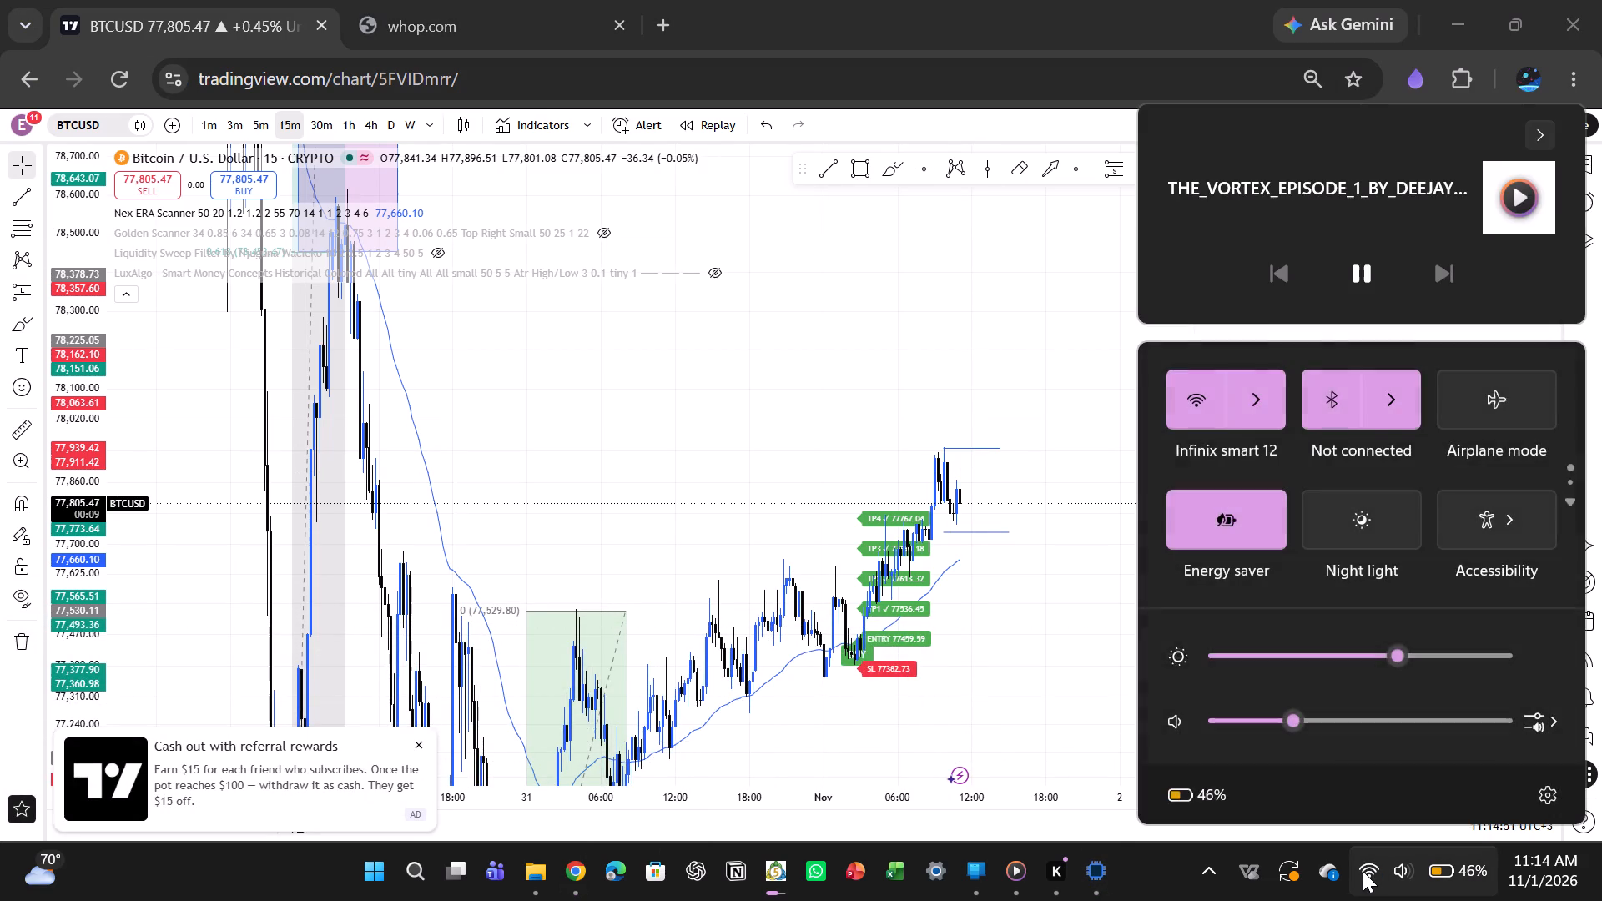
{"action": "left_click", "coordinate": [1363, 871]}
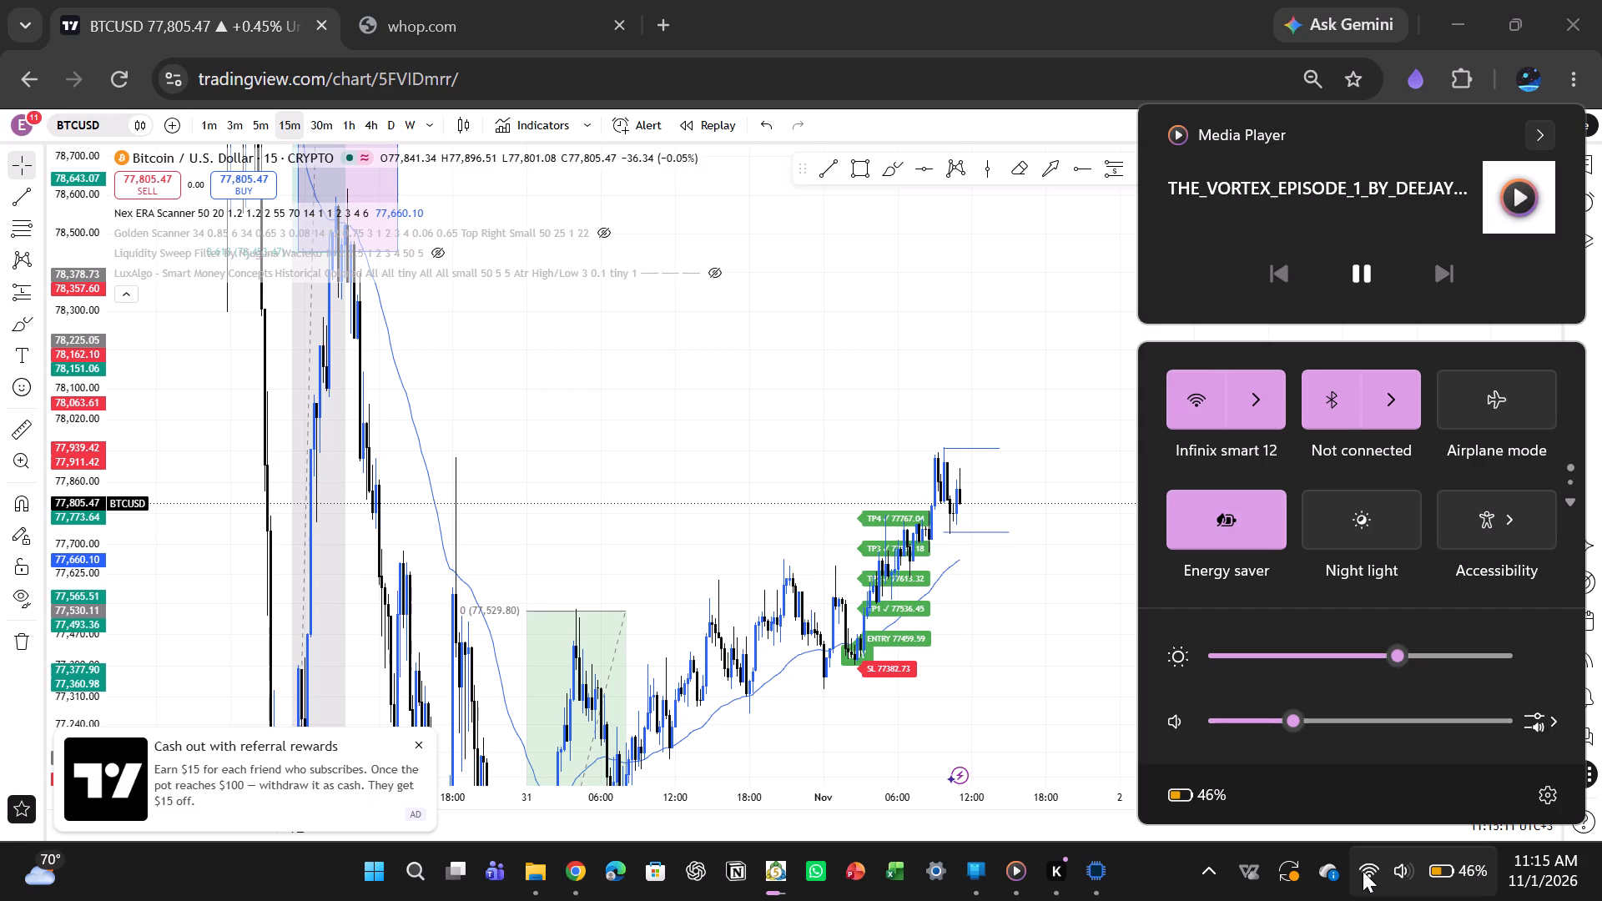
{"action": "left_click", "coordinate": [1363, 871]}
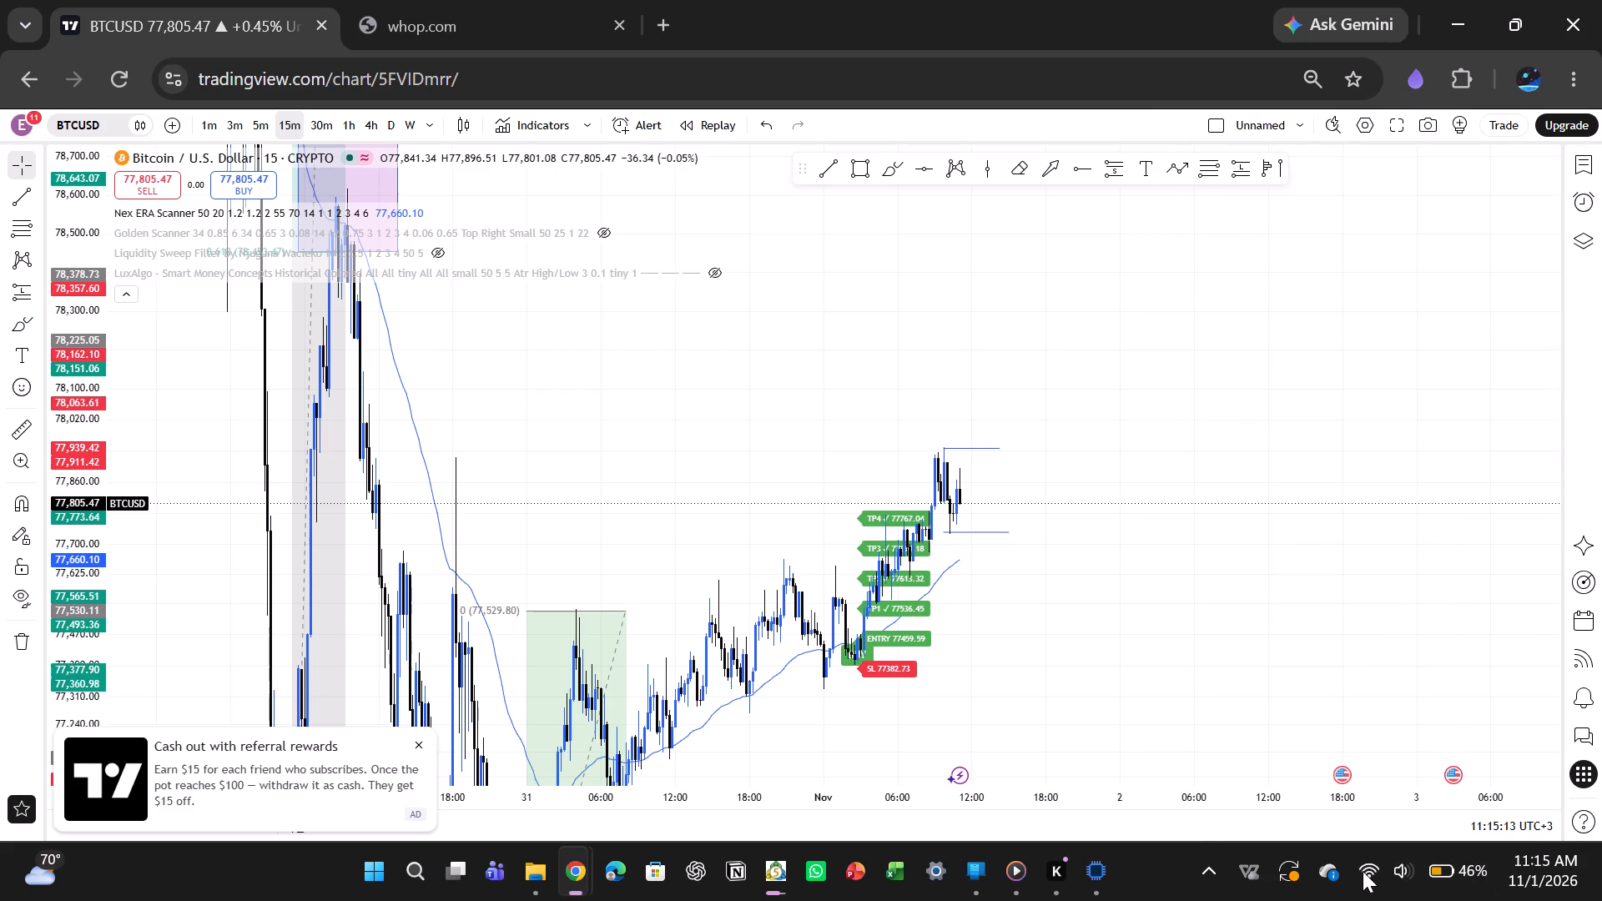
{"action": "left_click", "coordinate": [1363, 871]}
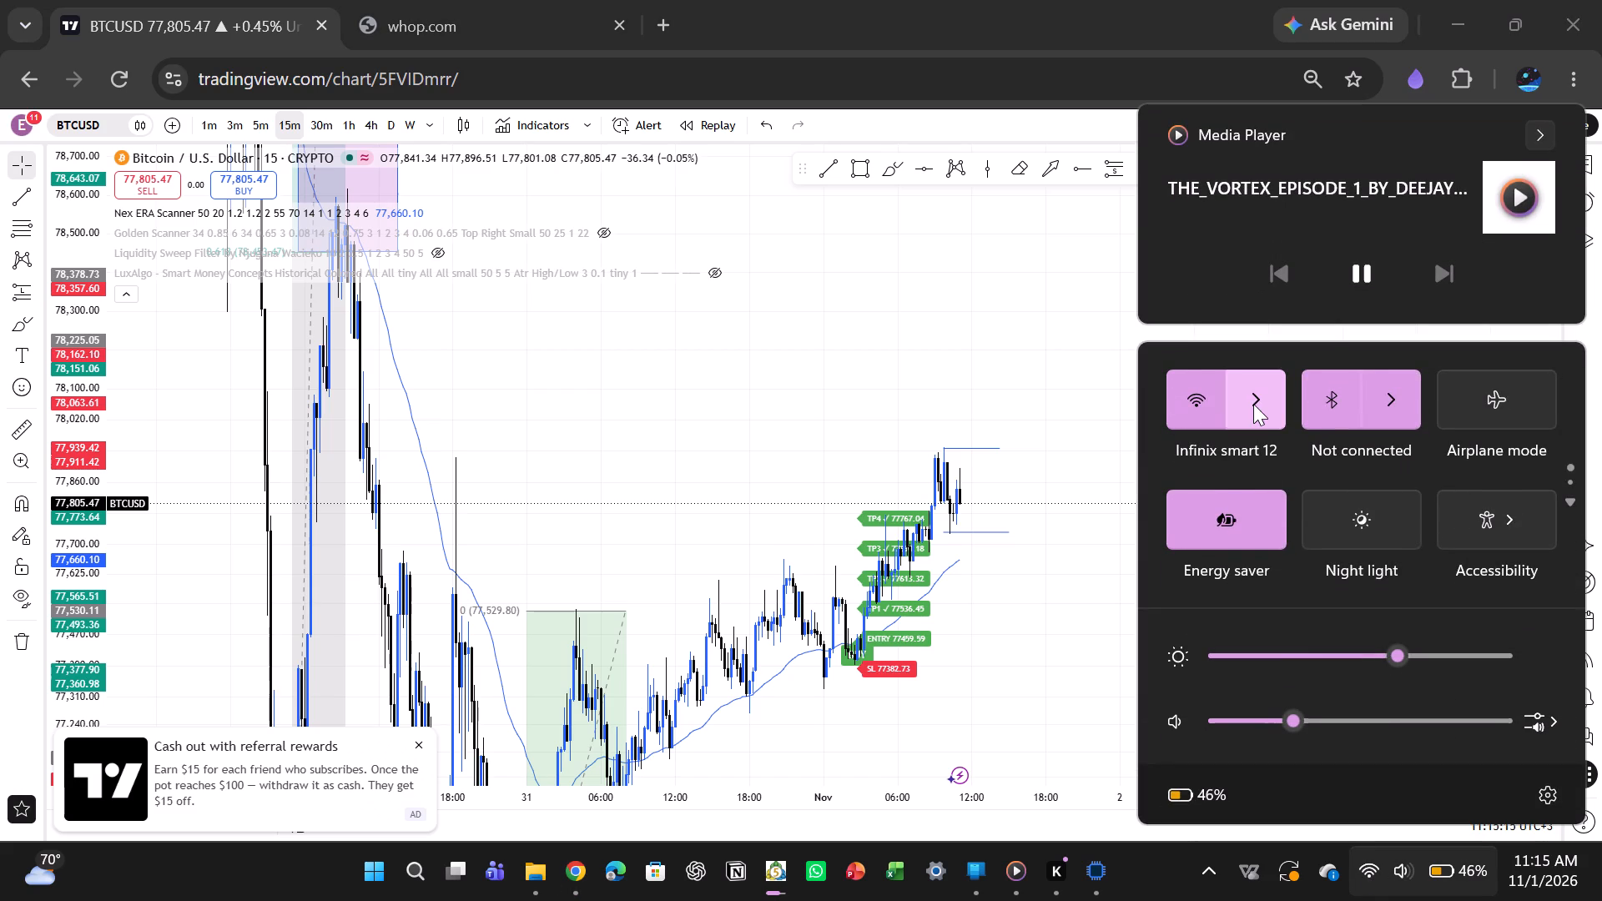
{"action": "left_click", "coordinate": [1253, 405]}
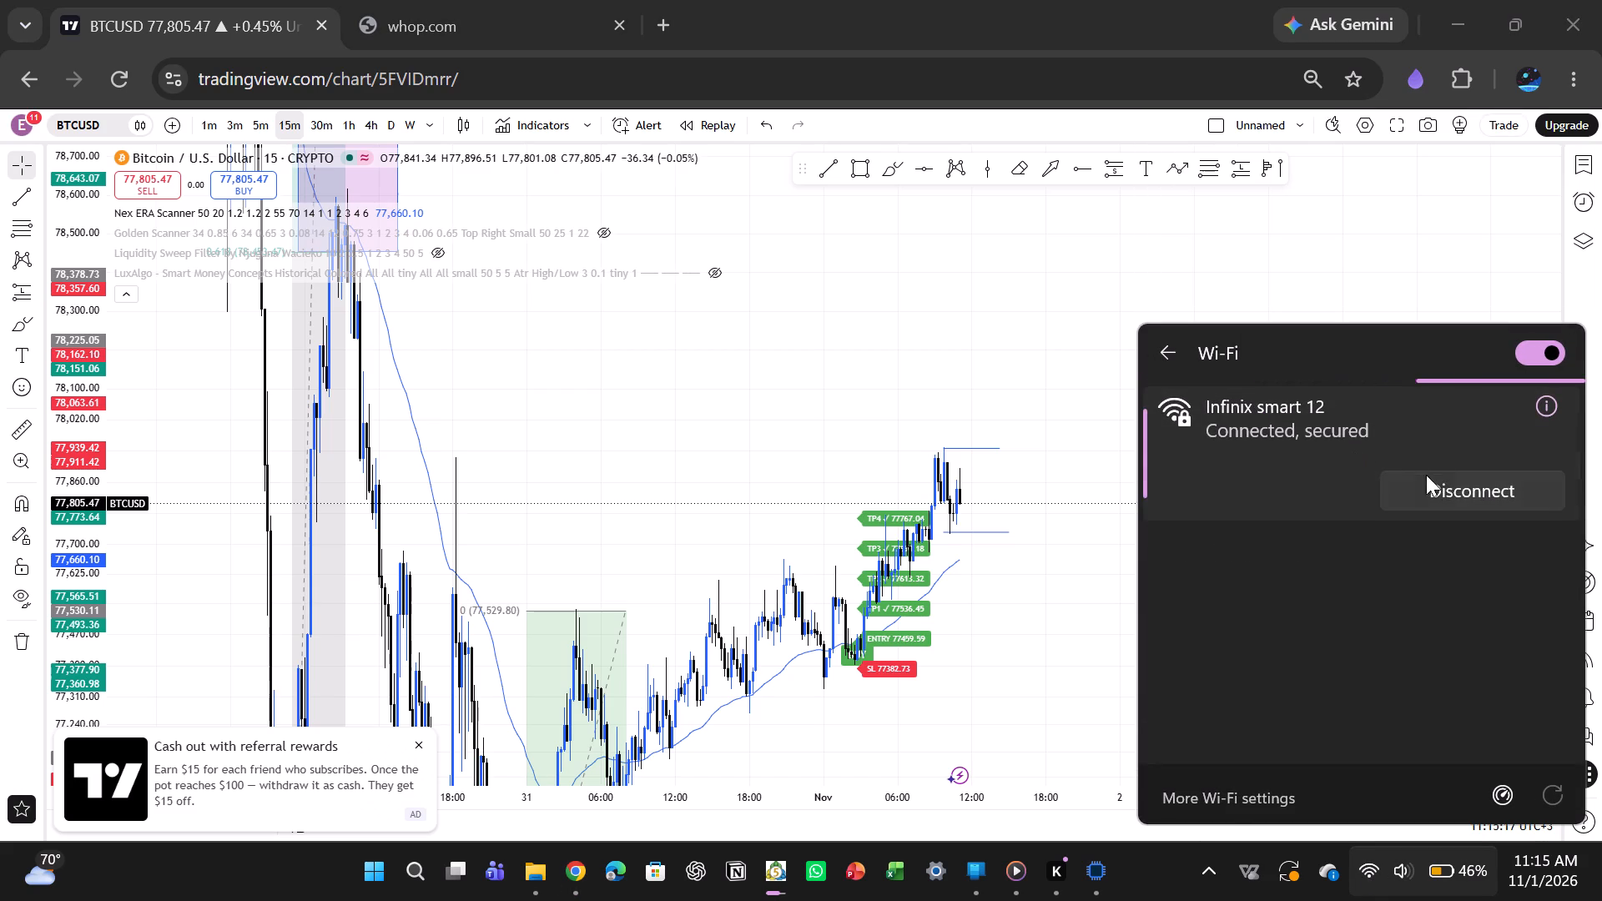
{"action": "left_click", "coordinate": [1453, 487]}
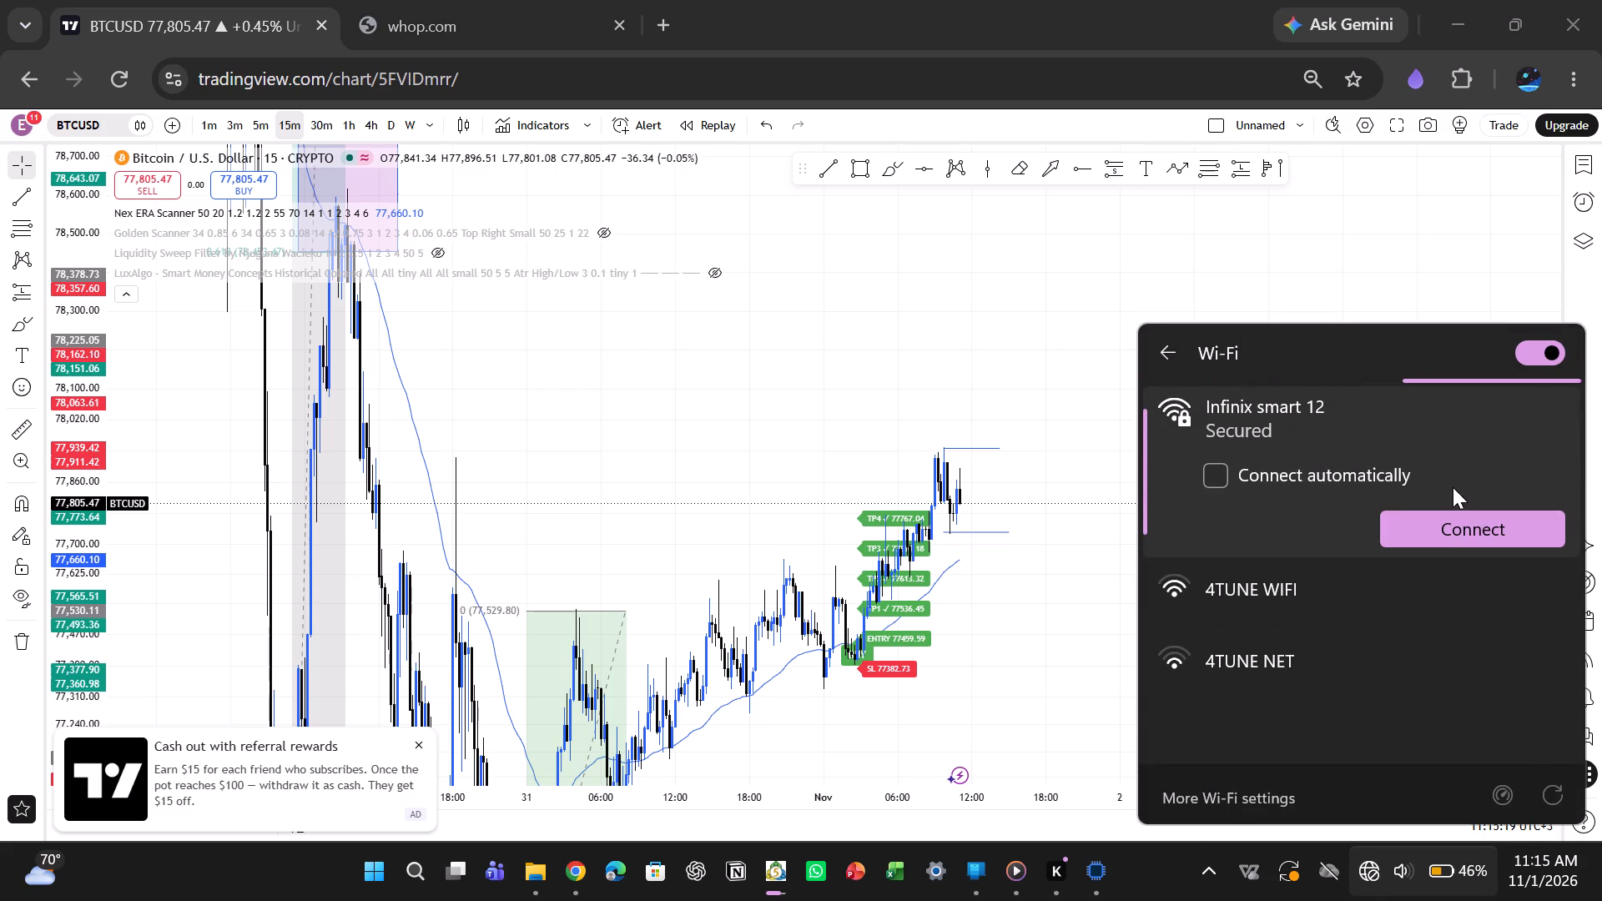
{"action": "left_click", "coordinate": [1471, 536]}
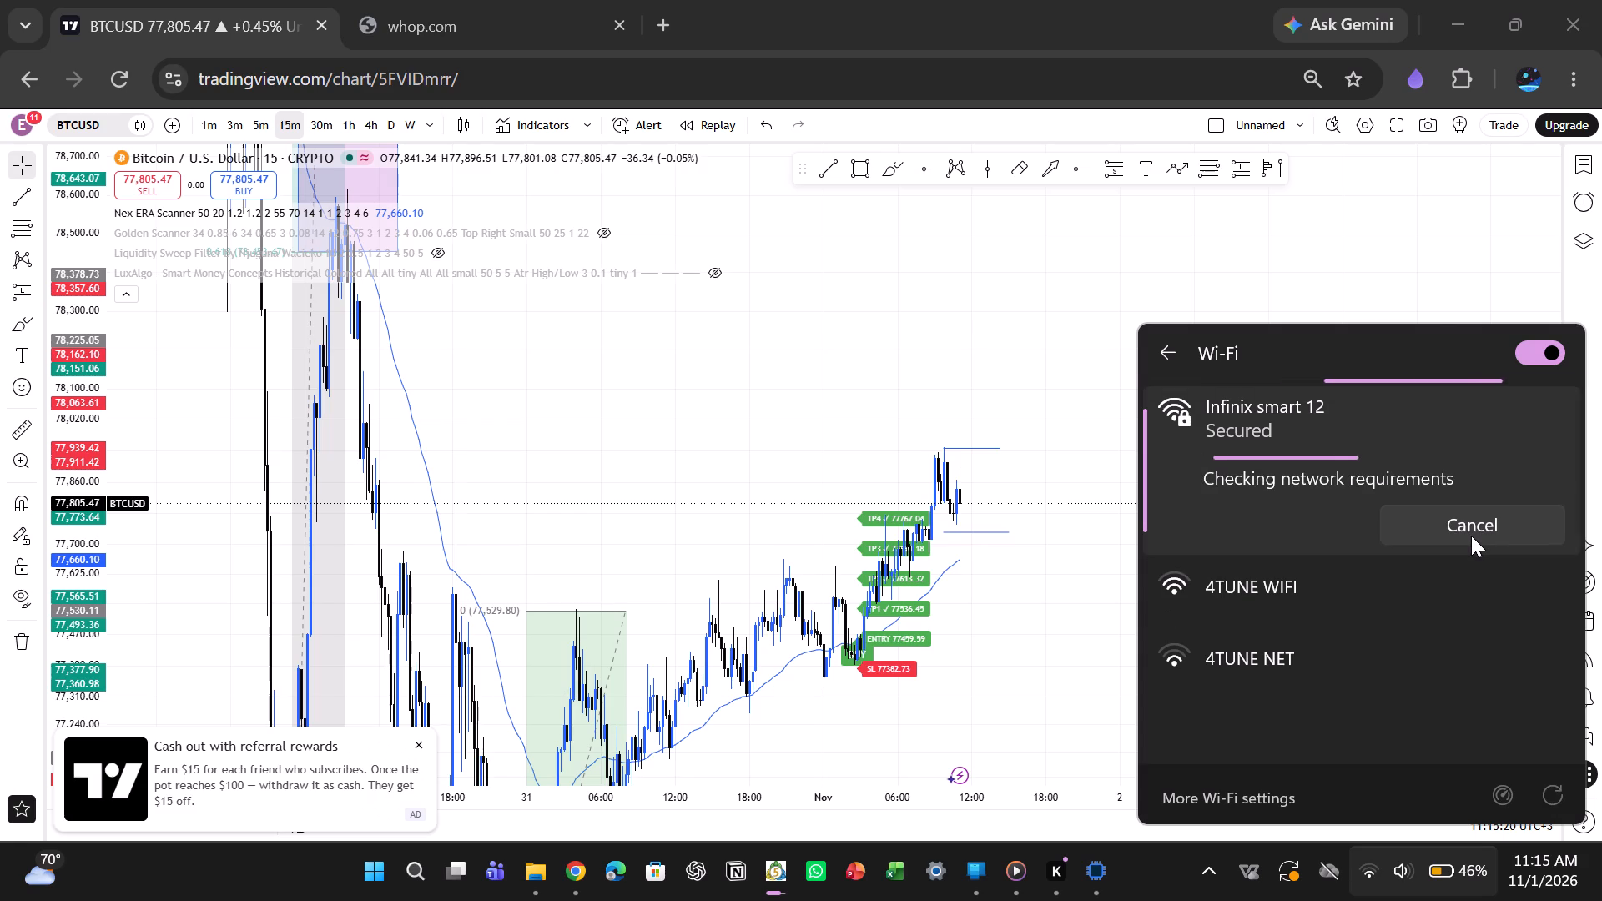
{"action": "left_click", "coordinate": [1407, 279]}
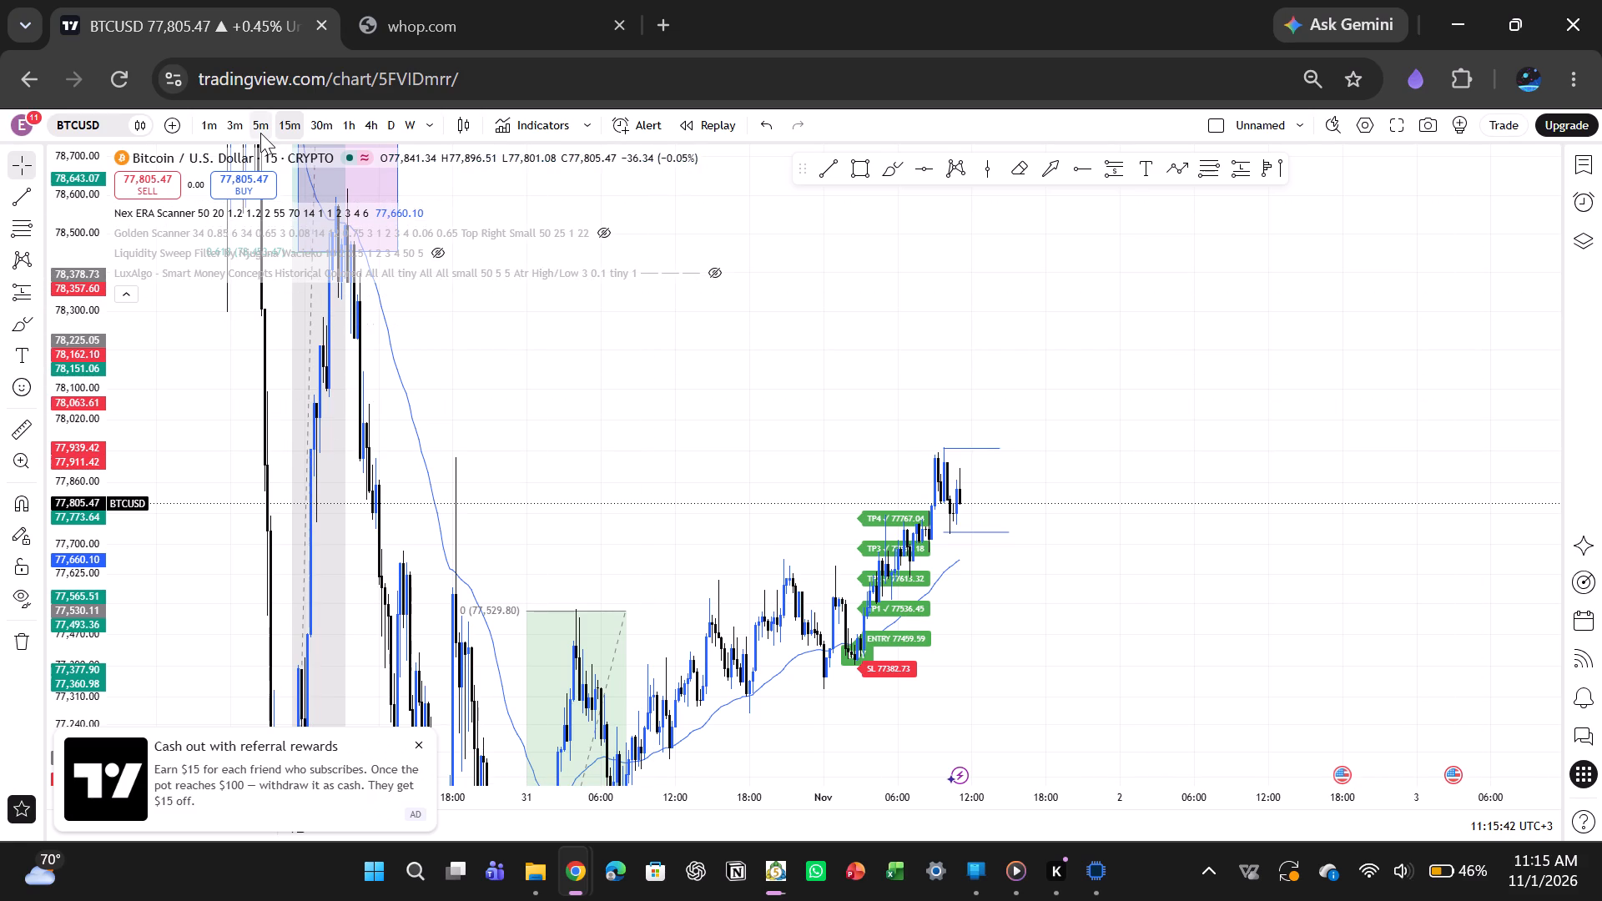
Reconnect the computer to the Infinix smart 12 Wi-Fi network and dismiss the chart's symbol search.
{"action": "left_click", "coordinate": [81, 120]}
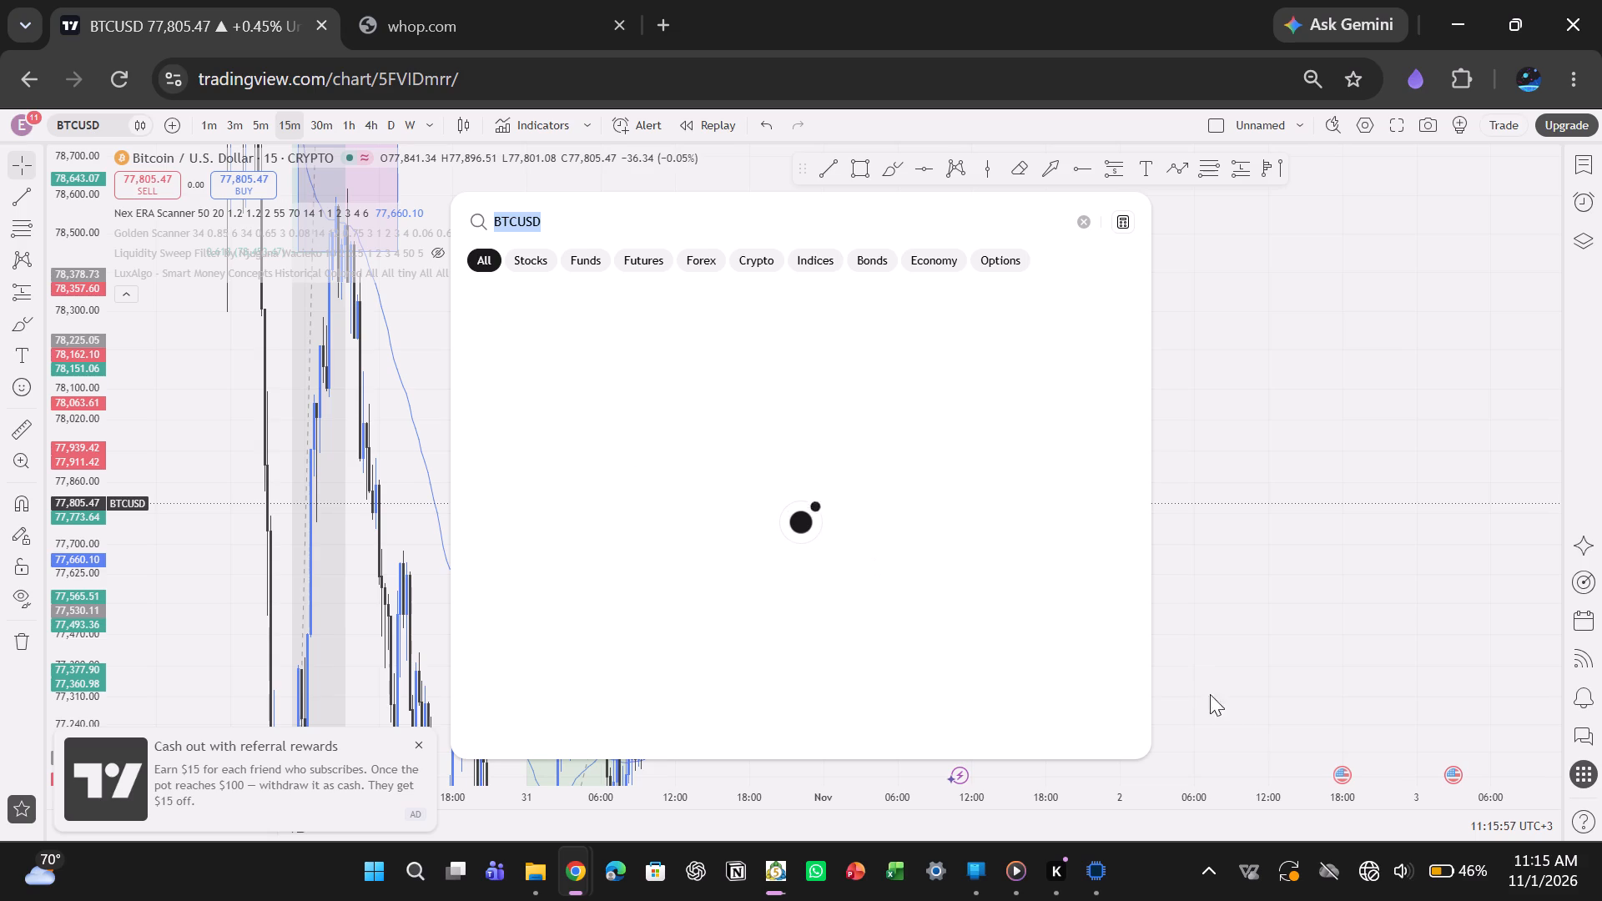
{"action": "left_click", "coordinate": [1376, 888]}
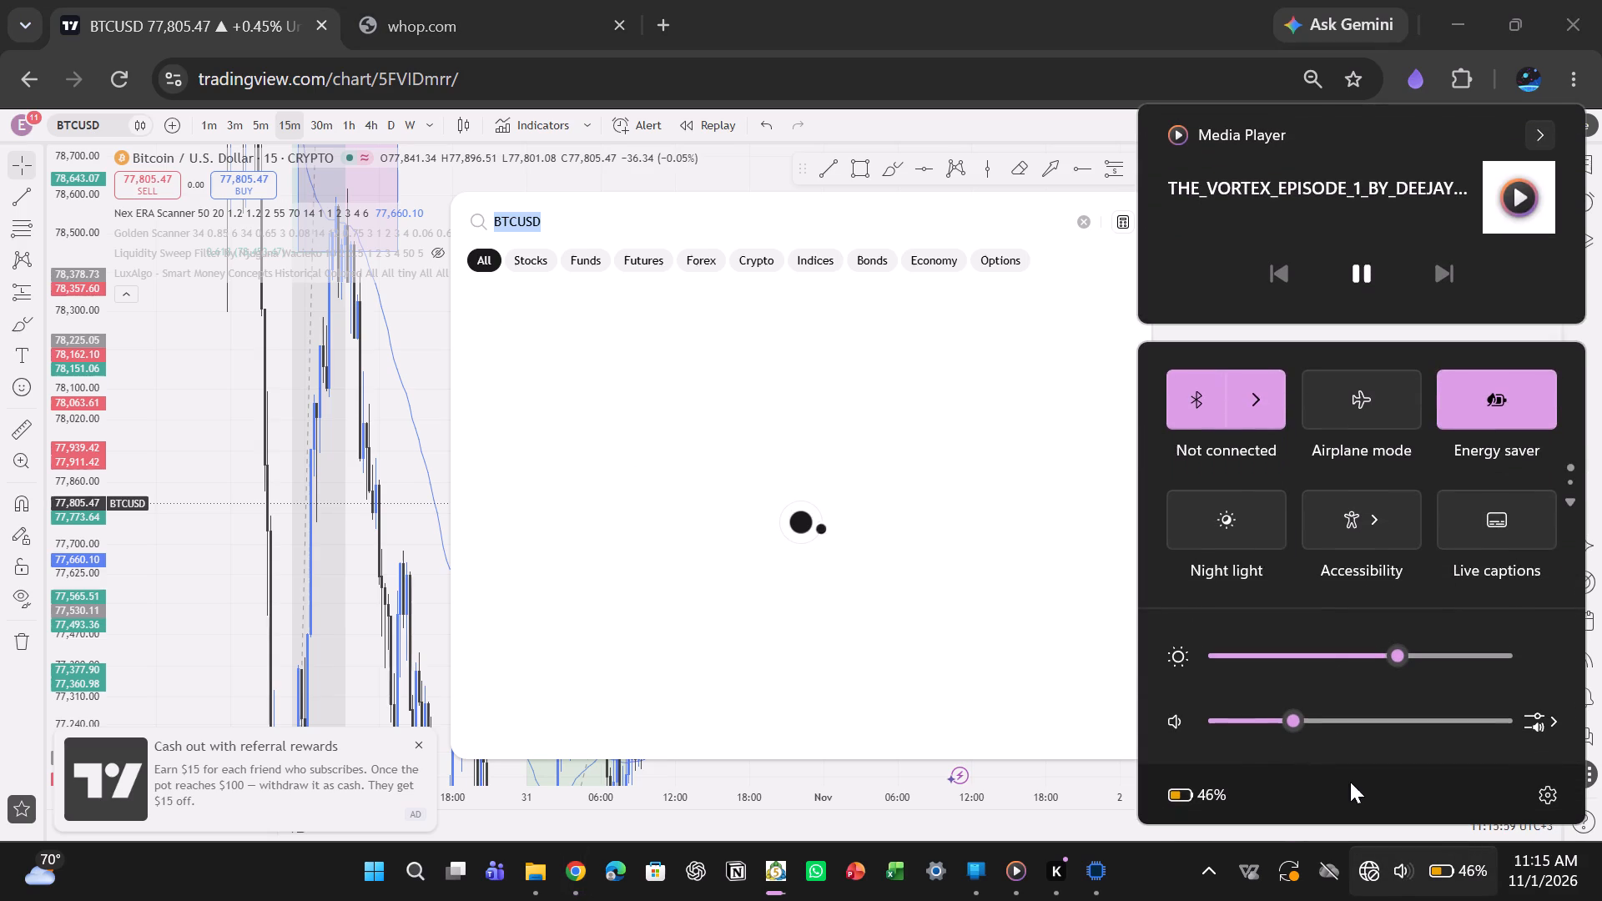
{"action": "left_click", "coordinate": [1265, 418]}
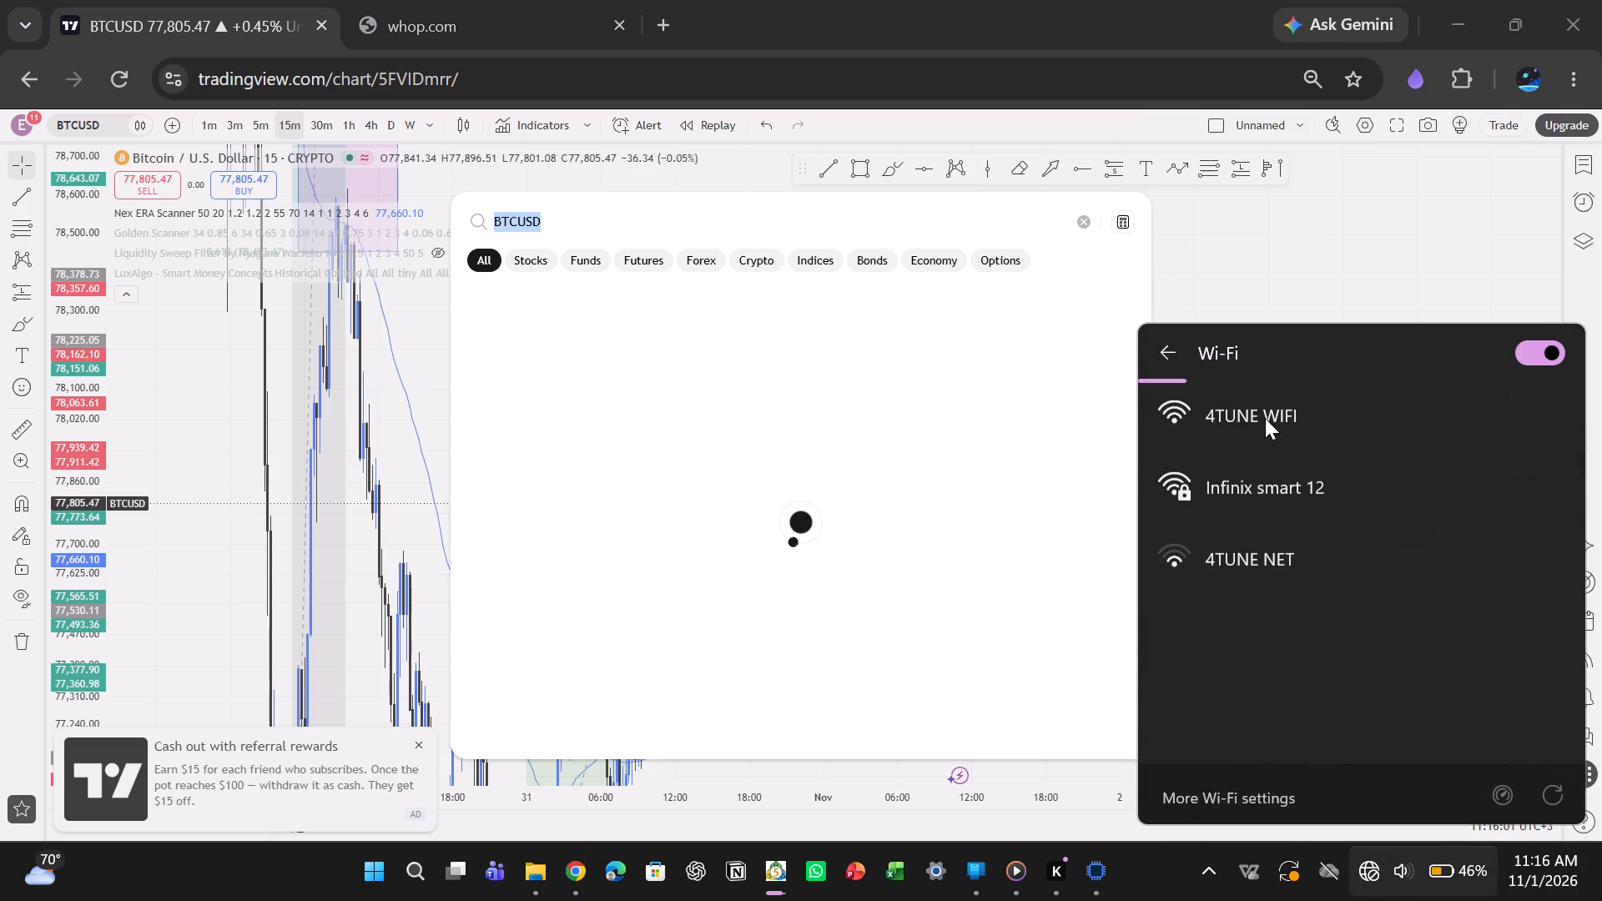
{"action": "left_click", "coordinate": [1261, 481]}
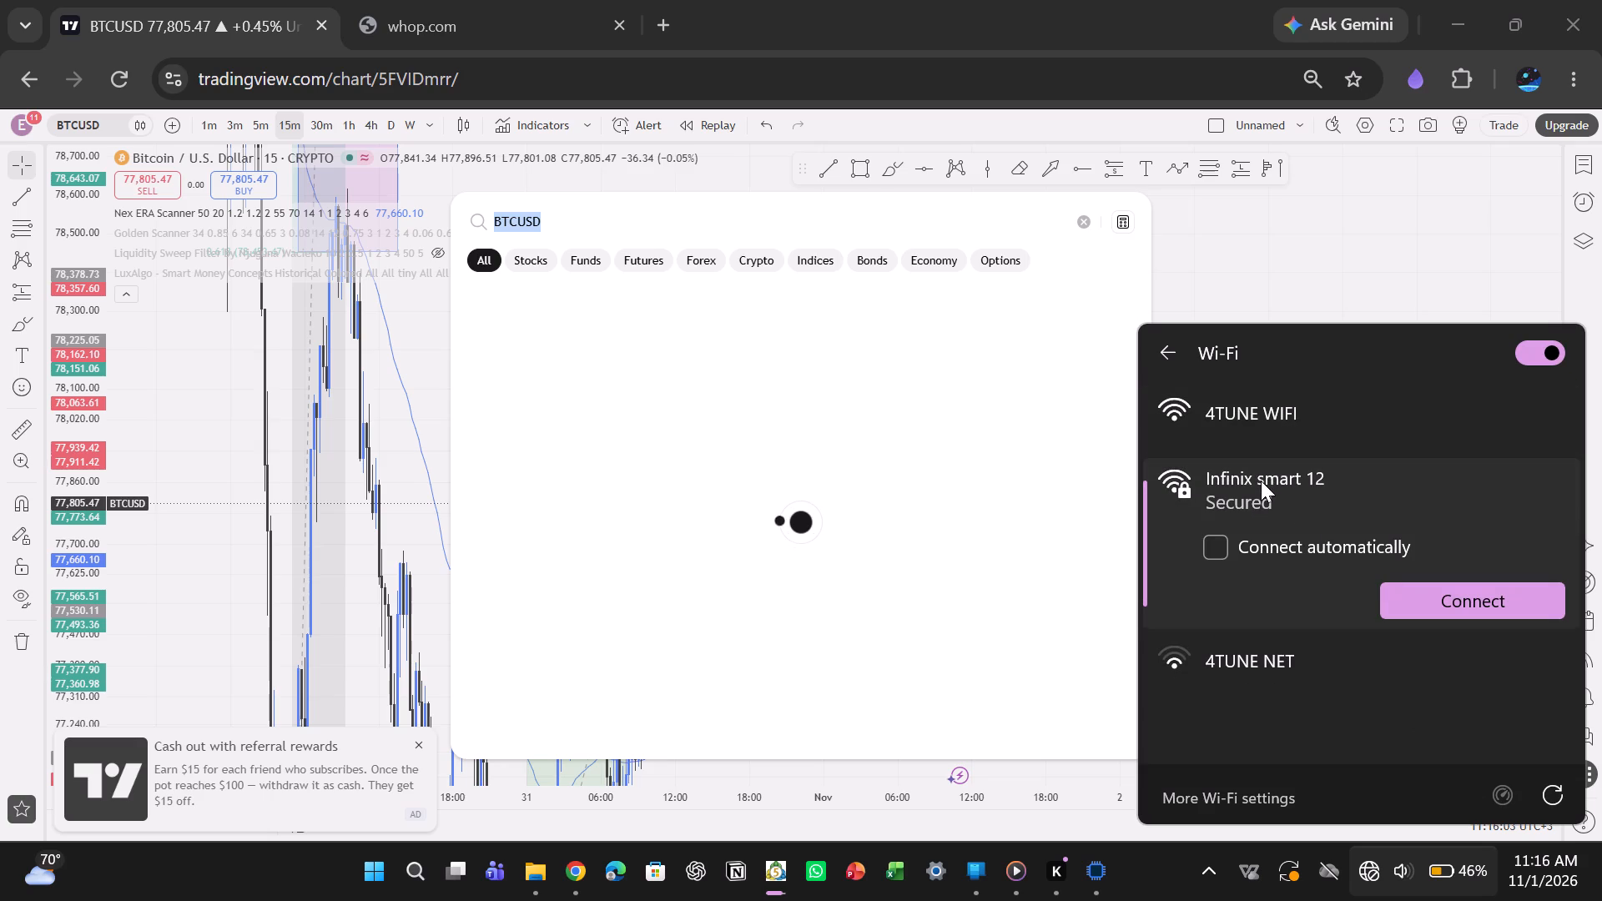
{"action": "left_click", "coordinate": [1444, 602]}
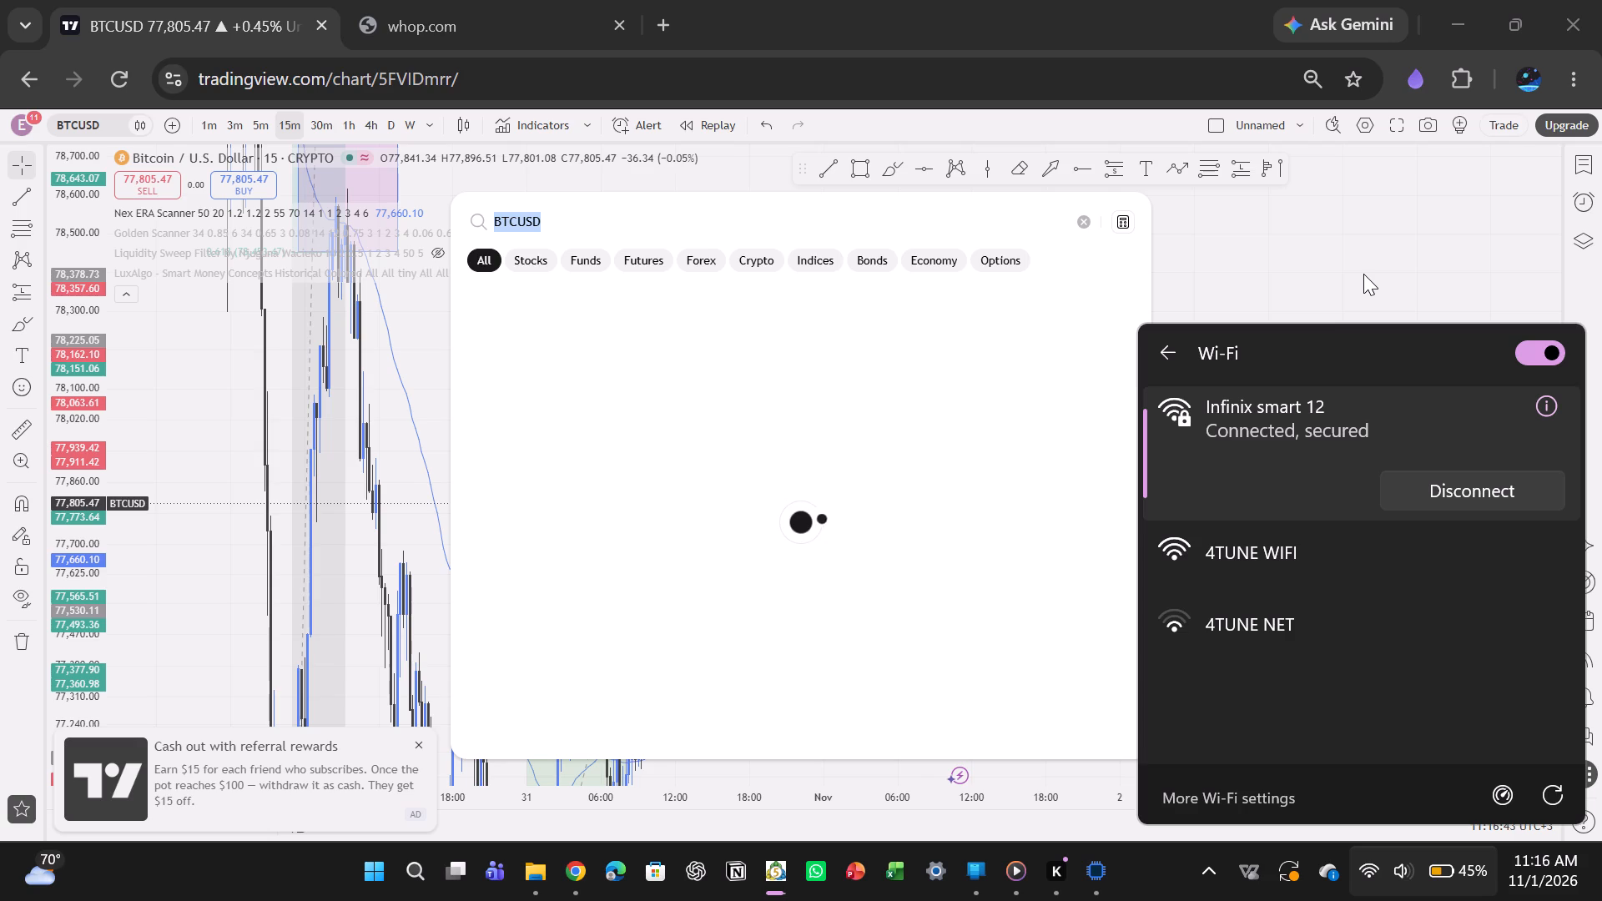
{"action": "left_click", "coordinate": [1363, 274]}
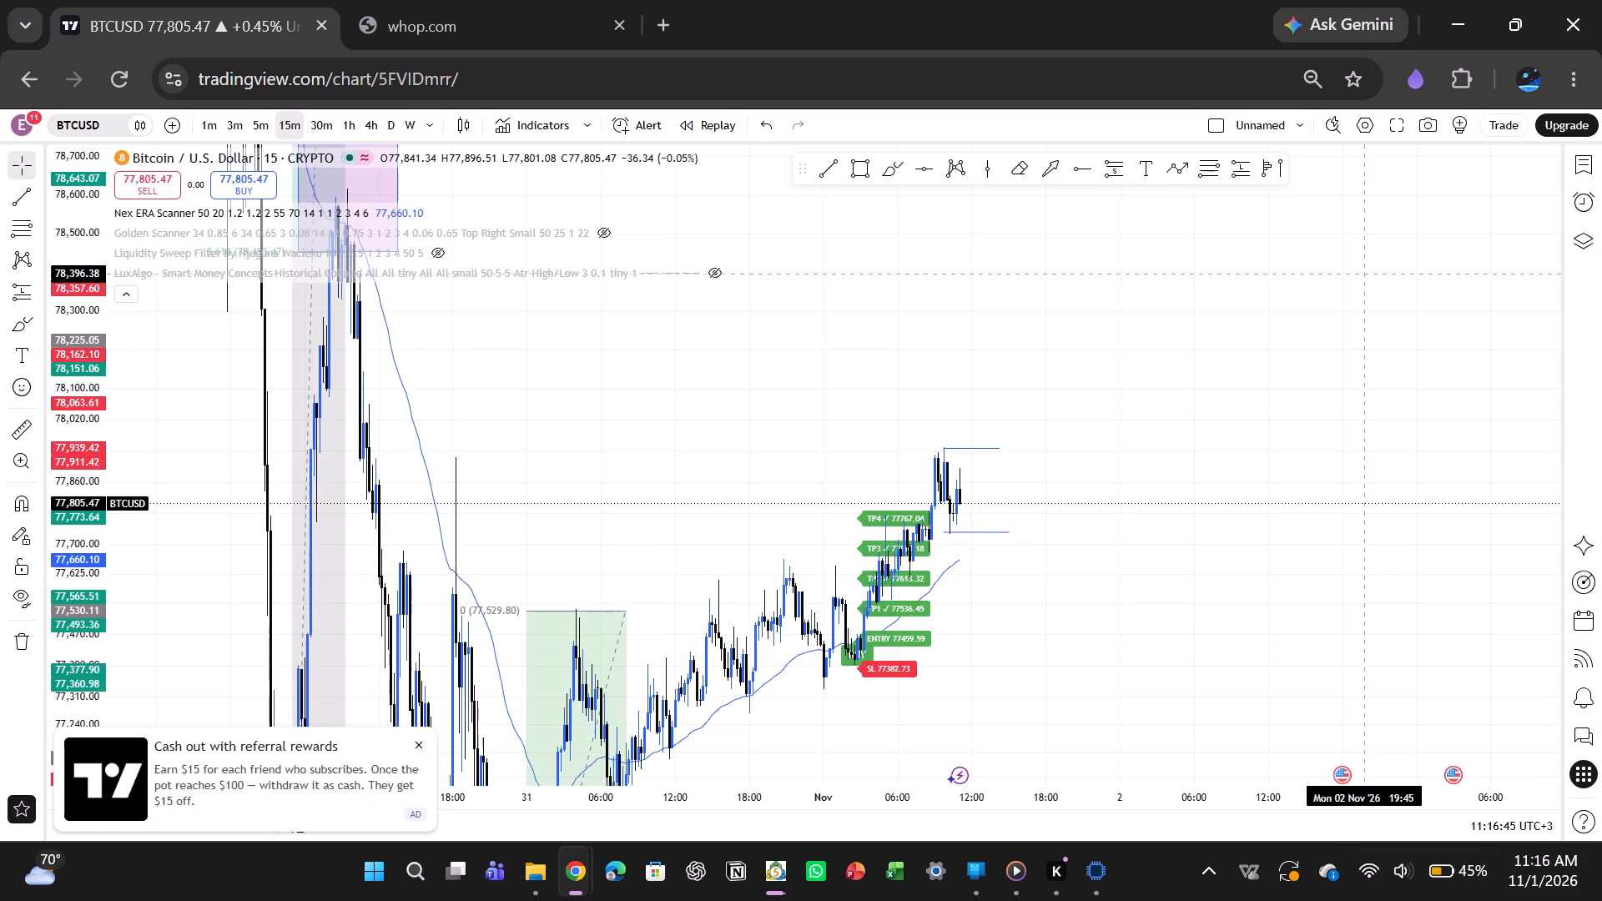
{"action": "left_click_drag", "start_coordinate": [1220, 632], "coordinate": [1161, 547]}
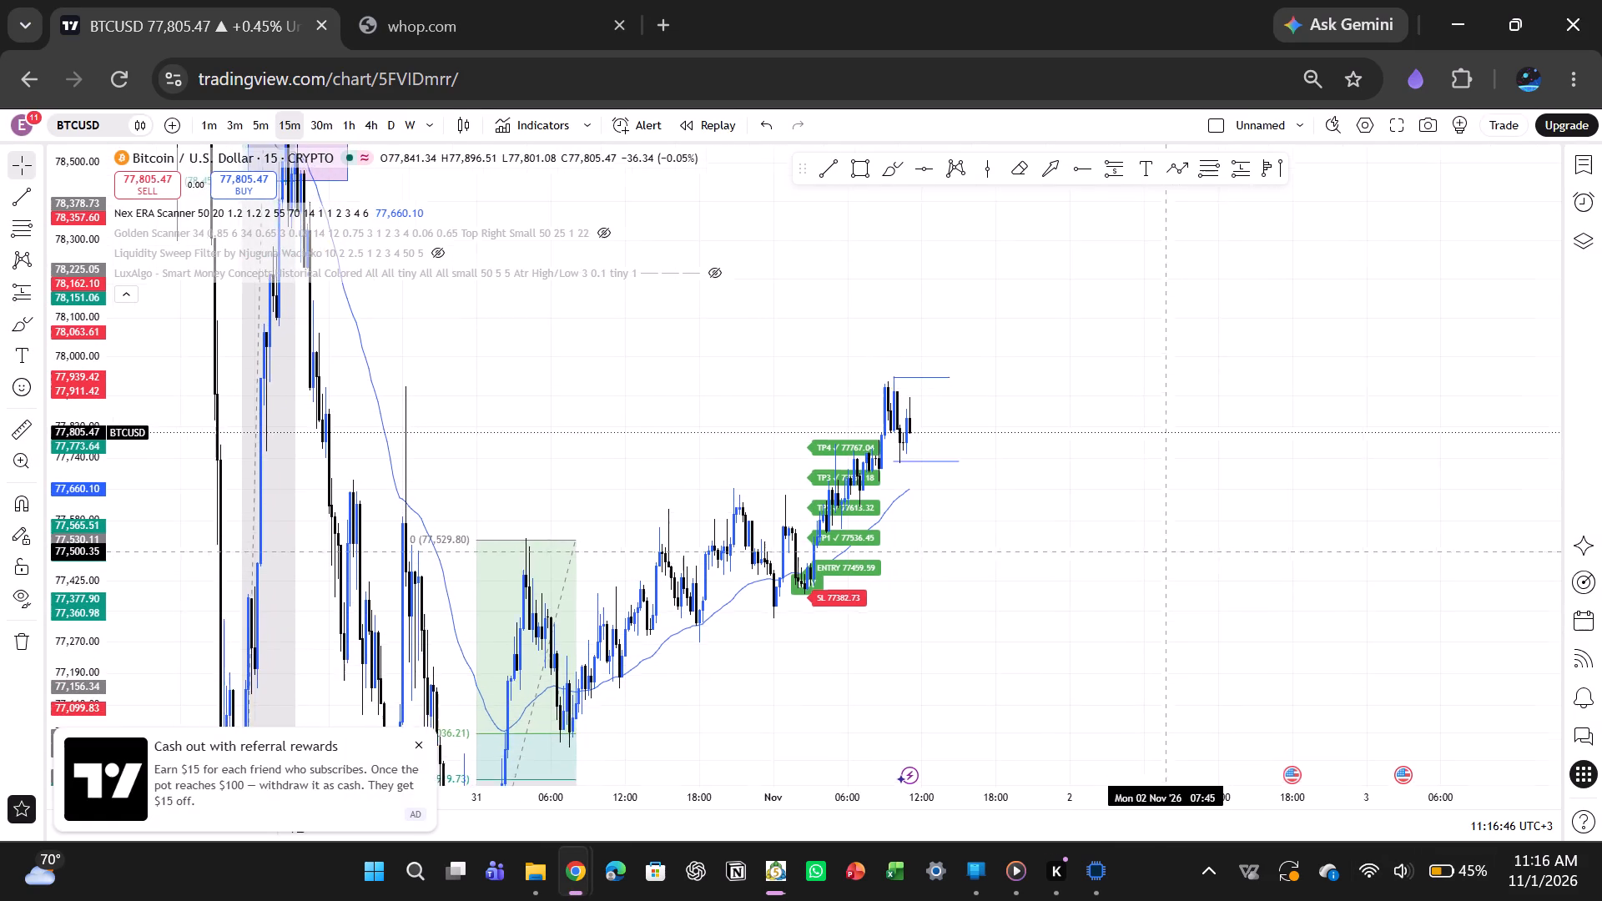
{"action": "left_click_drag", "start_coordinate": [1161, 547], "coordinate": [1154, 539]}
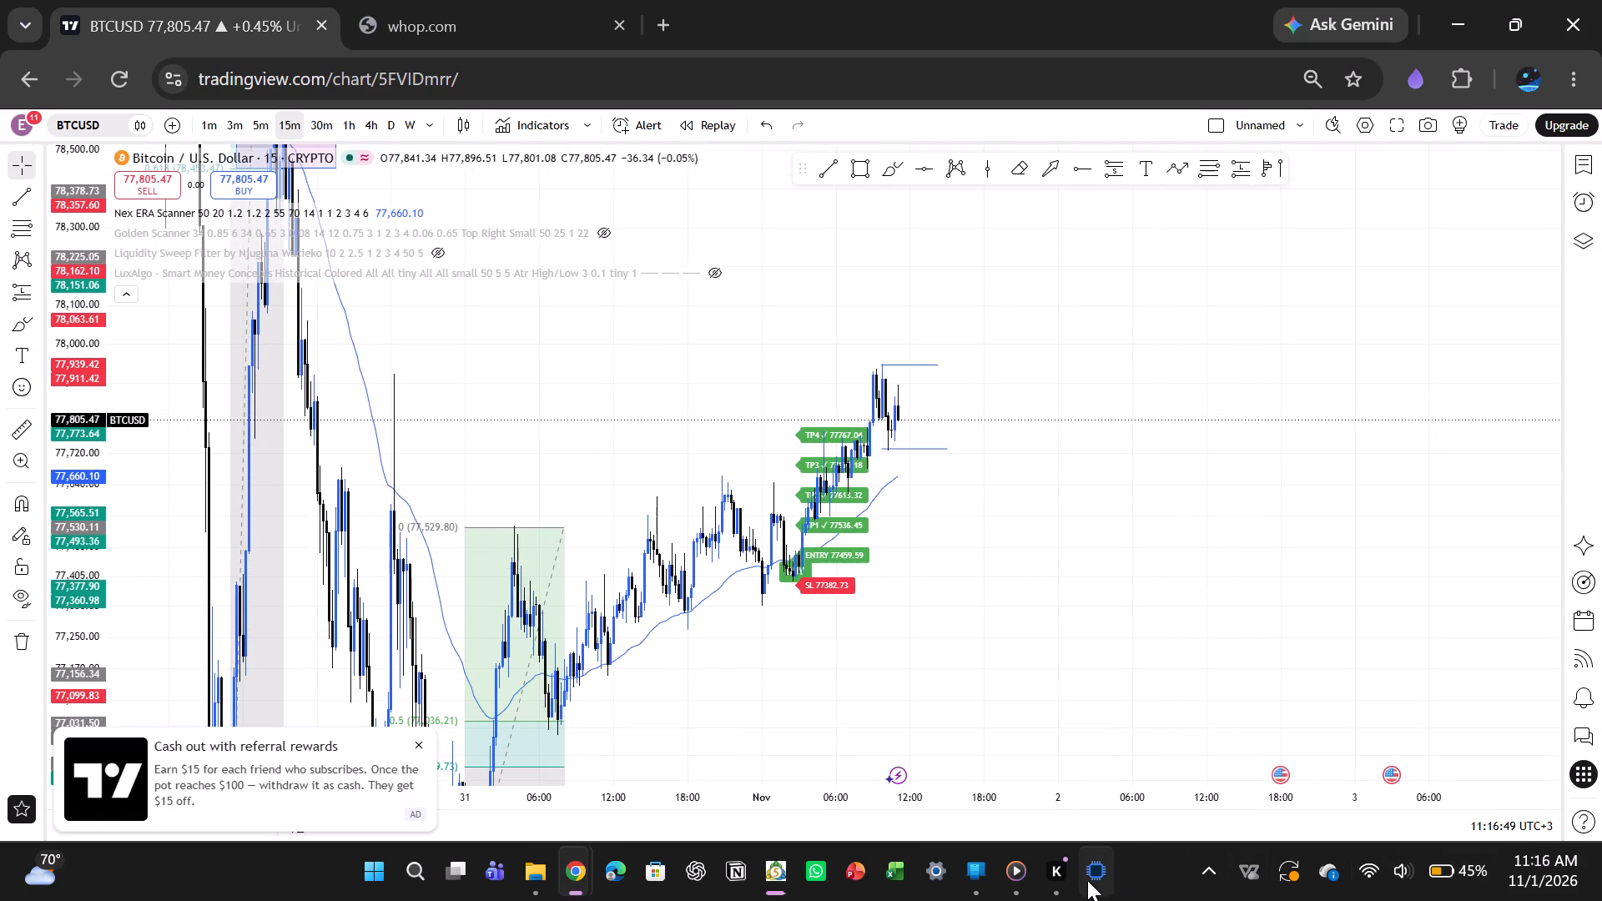
Switch to the Strategy Tester visualization of gold scalperv2 and check the final XAUUSD.m M15 bars and account balance.
{"action": "left_click", "coordinate": [1094, 868]}
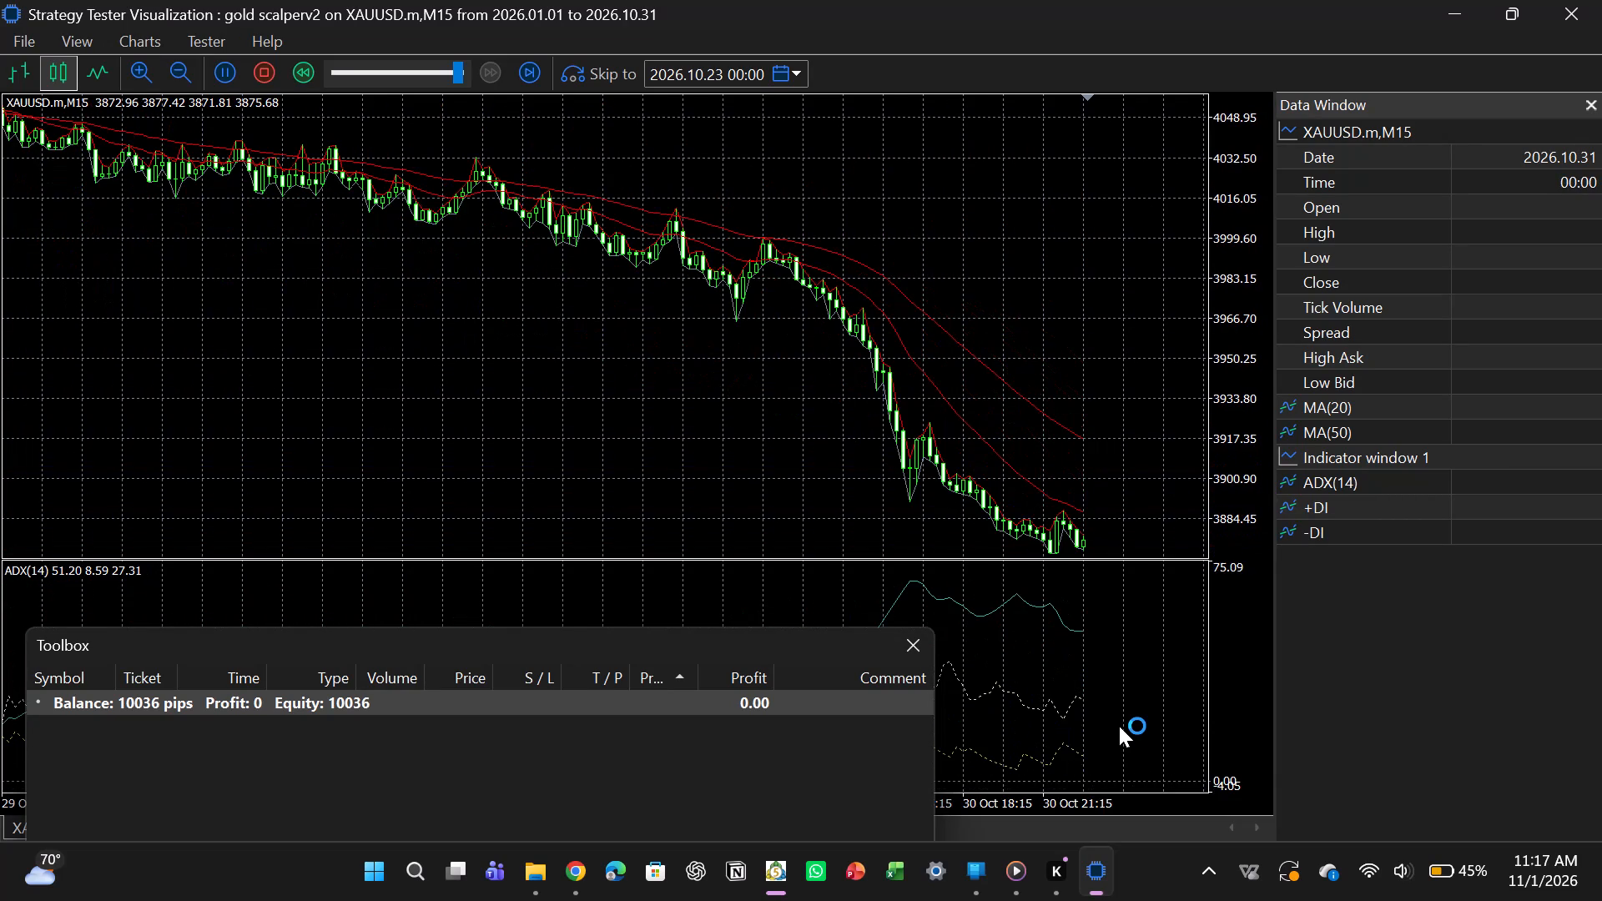
{"action": "left_click_drag", "start_coordinate": [1119, 716], "coordinate": [1009, 545]}
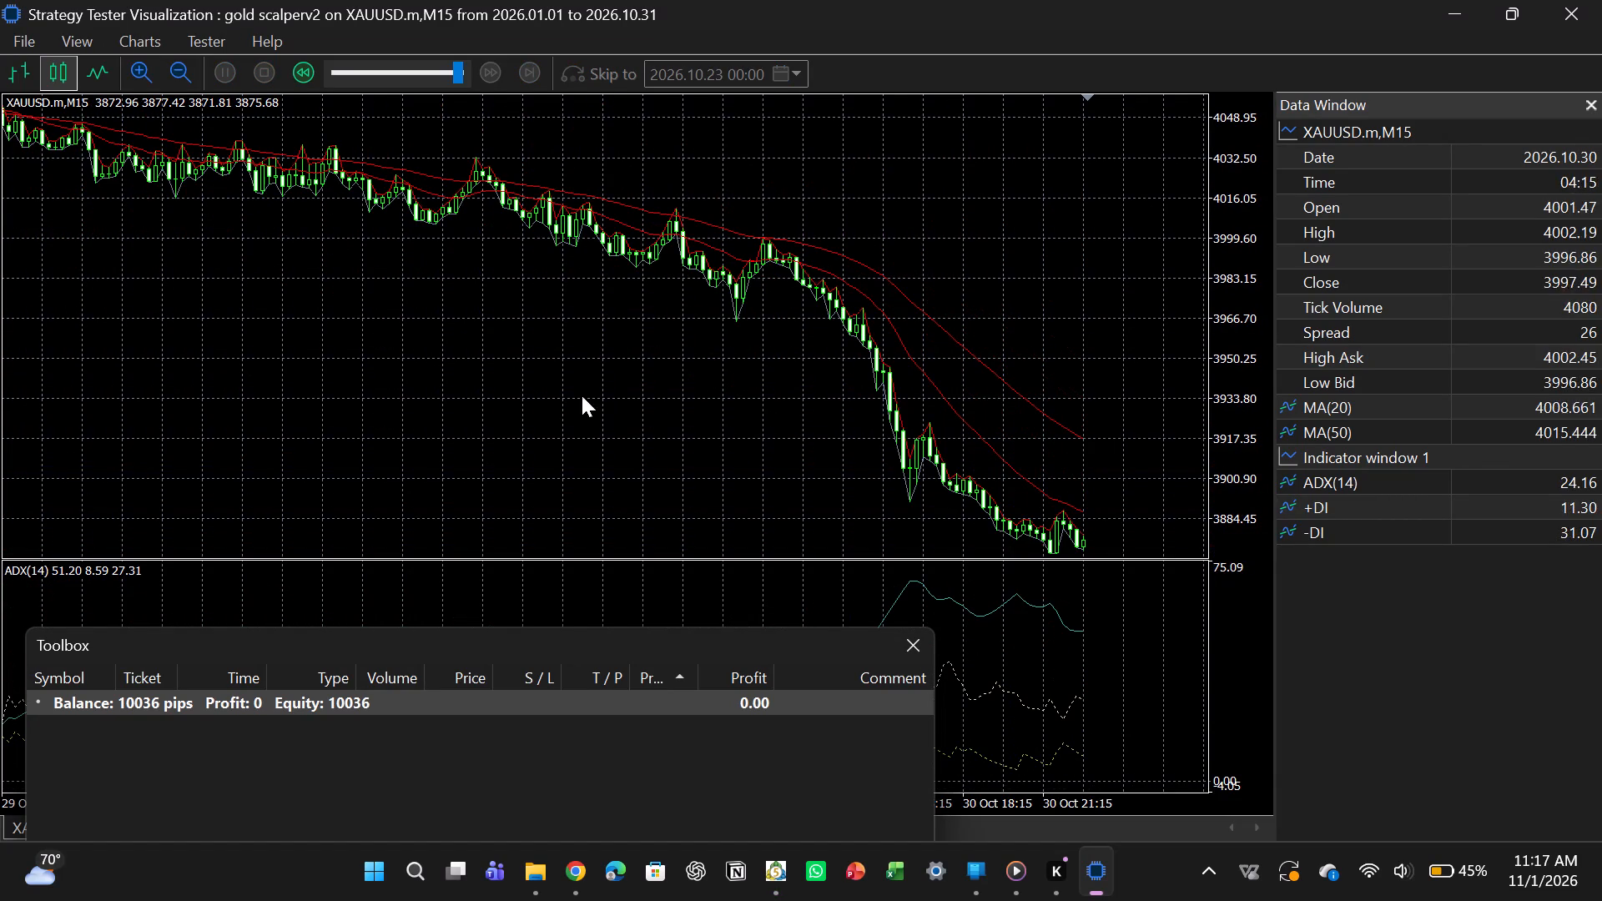
Exit the Strategy Tester visualization of gold scalperv2.
{"action": "left_click", "coordinate": [19, 33]}
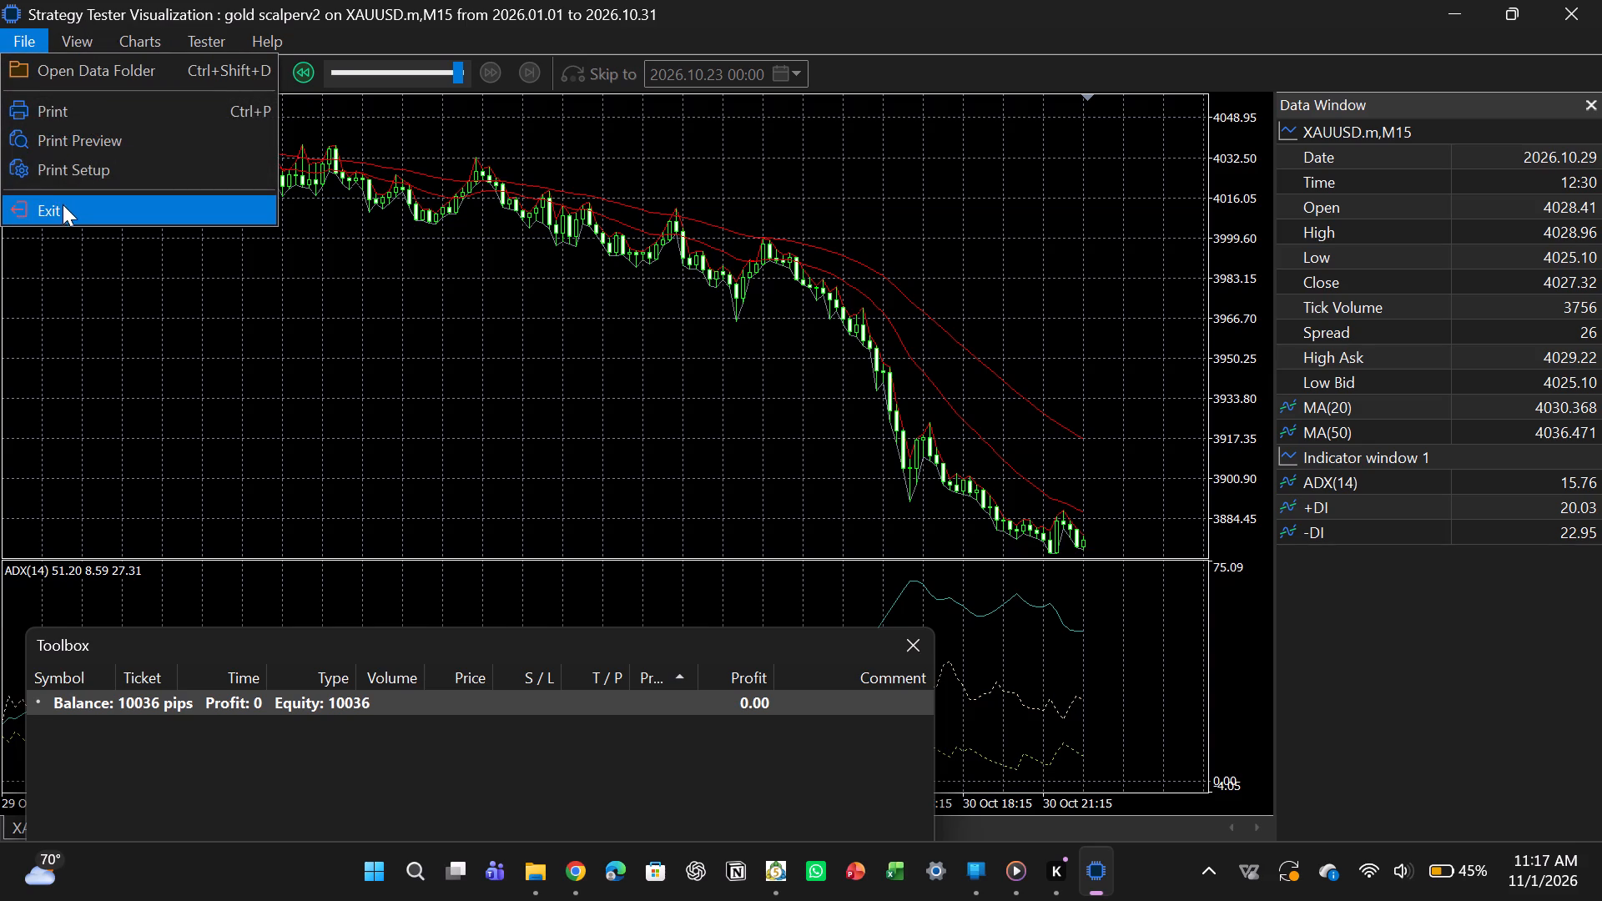
{"action": "left_click", "coordinate": [62, 206]}
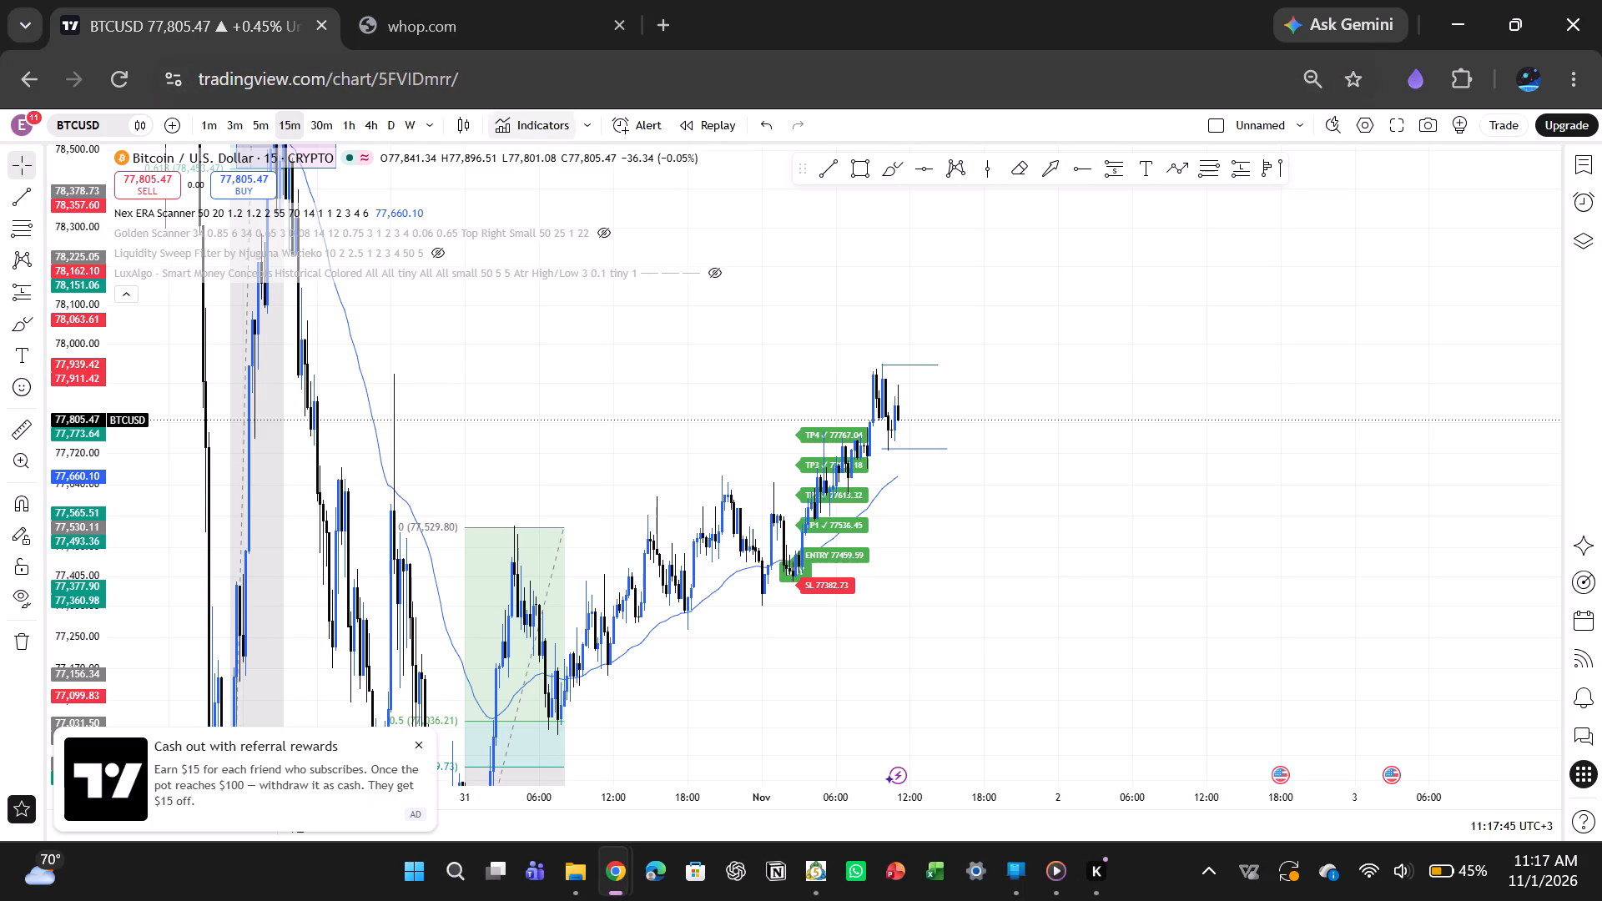
Return to the MetaTrader 5 tester settings and set the test period to Last month and the deposit to 100.
{"action": "left_click", "coordinate": [817, 872]}
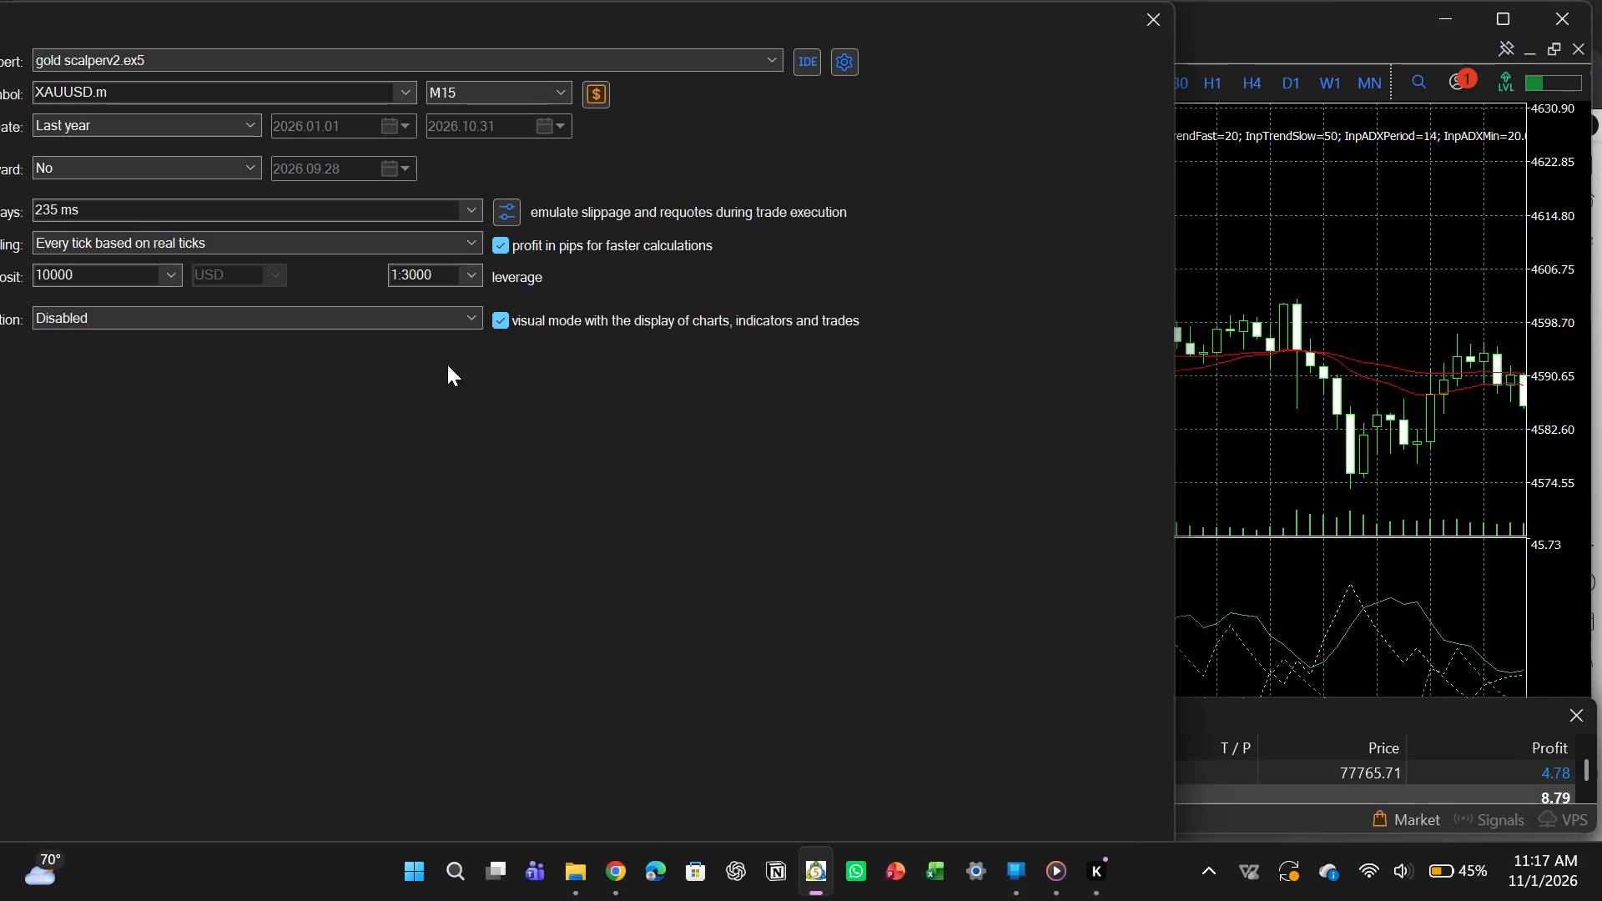
{"action": "left_click", "coordinate": [254, 123]}
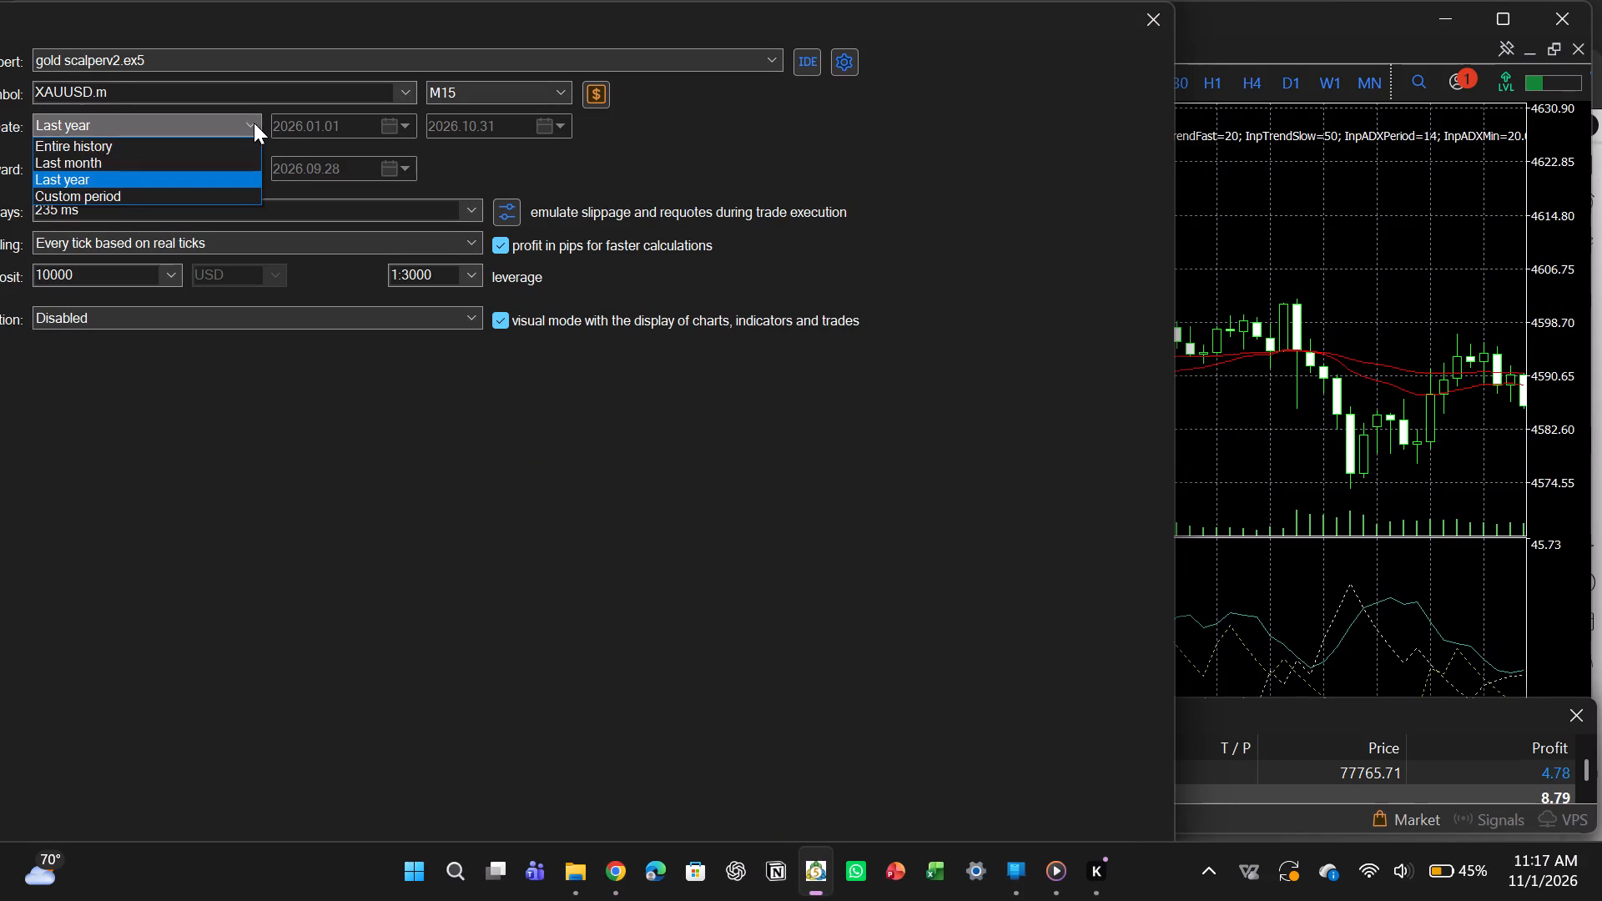
{"action": "left_click", "coordinate": [185, 159]}
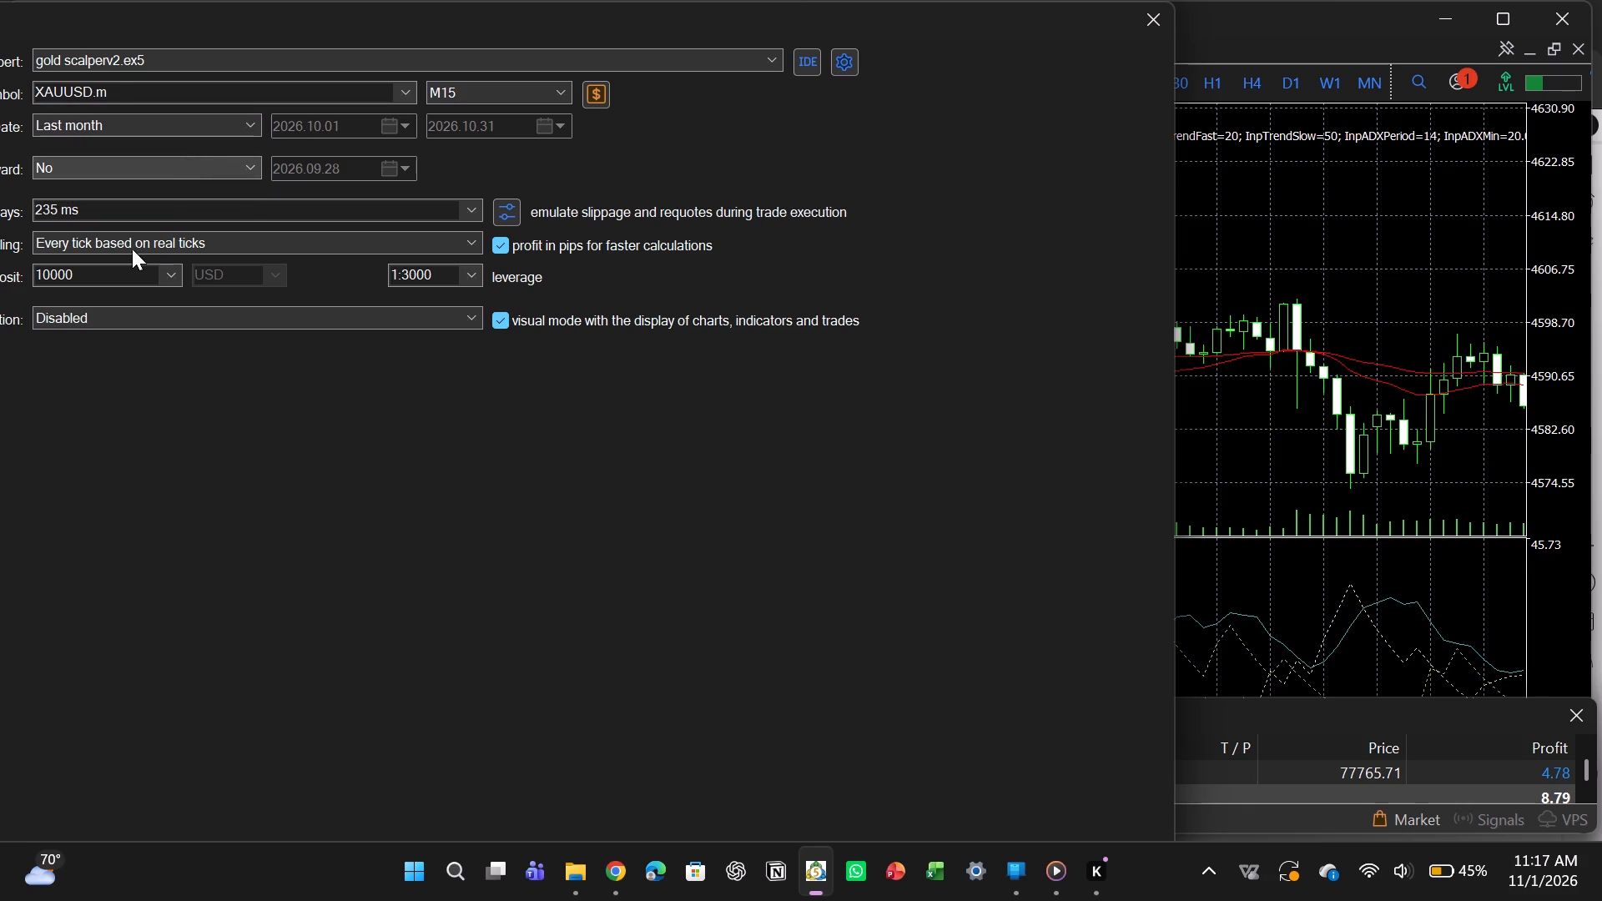
{"action": "double_click", "coordinate": [124, 267]}
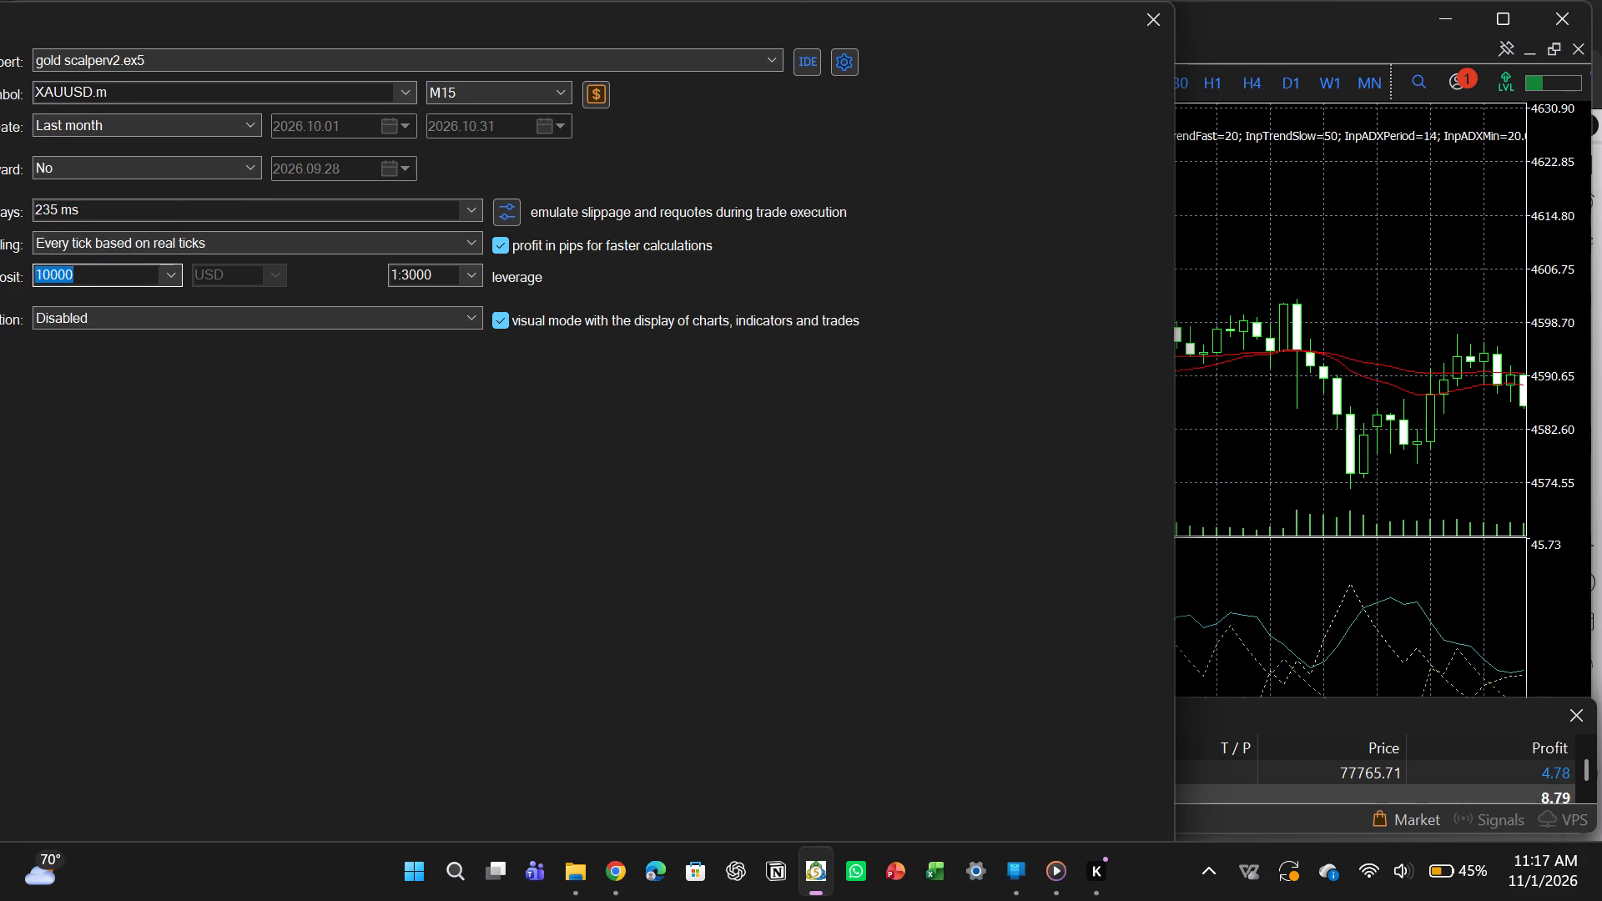
{"action": "key", "text": "Delete"}
{"action": "type", "text": "100"}
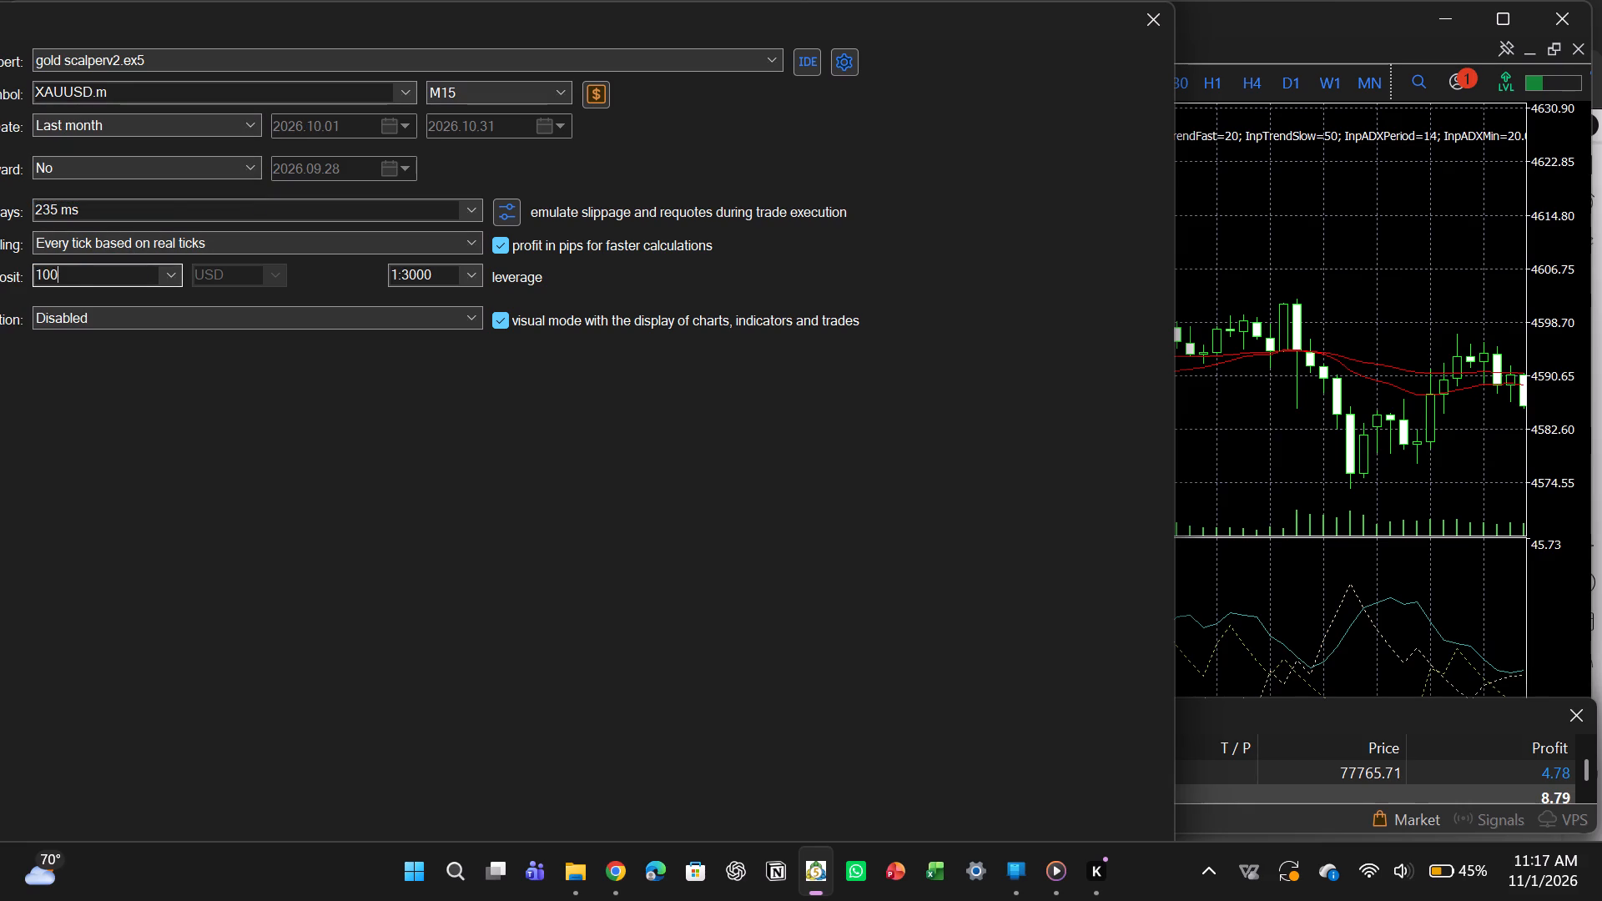
Start a single test of gold scalperv2 on XAUUSD.m M15 with the adjusted settings.
{"action": "left_click", "coordinate": [833, 52]}
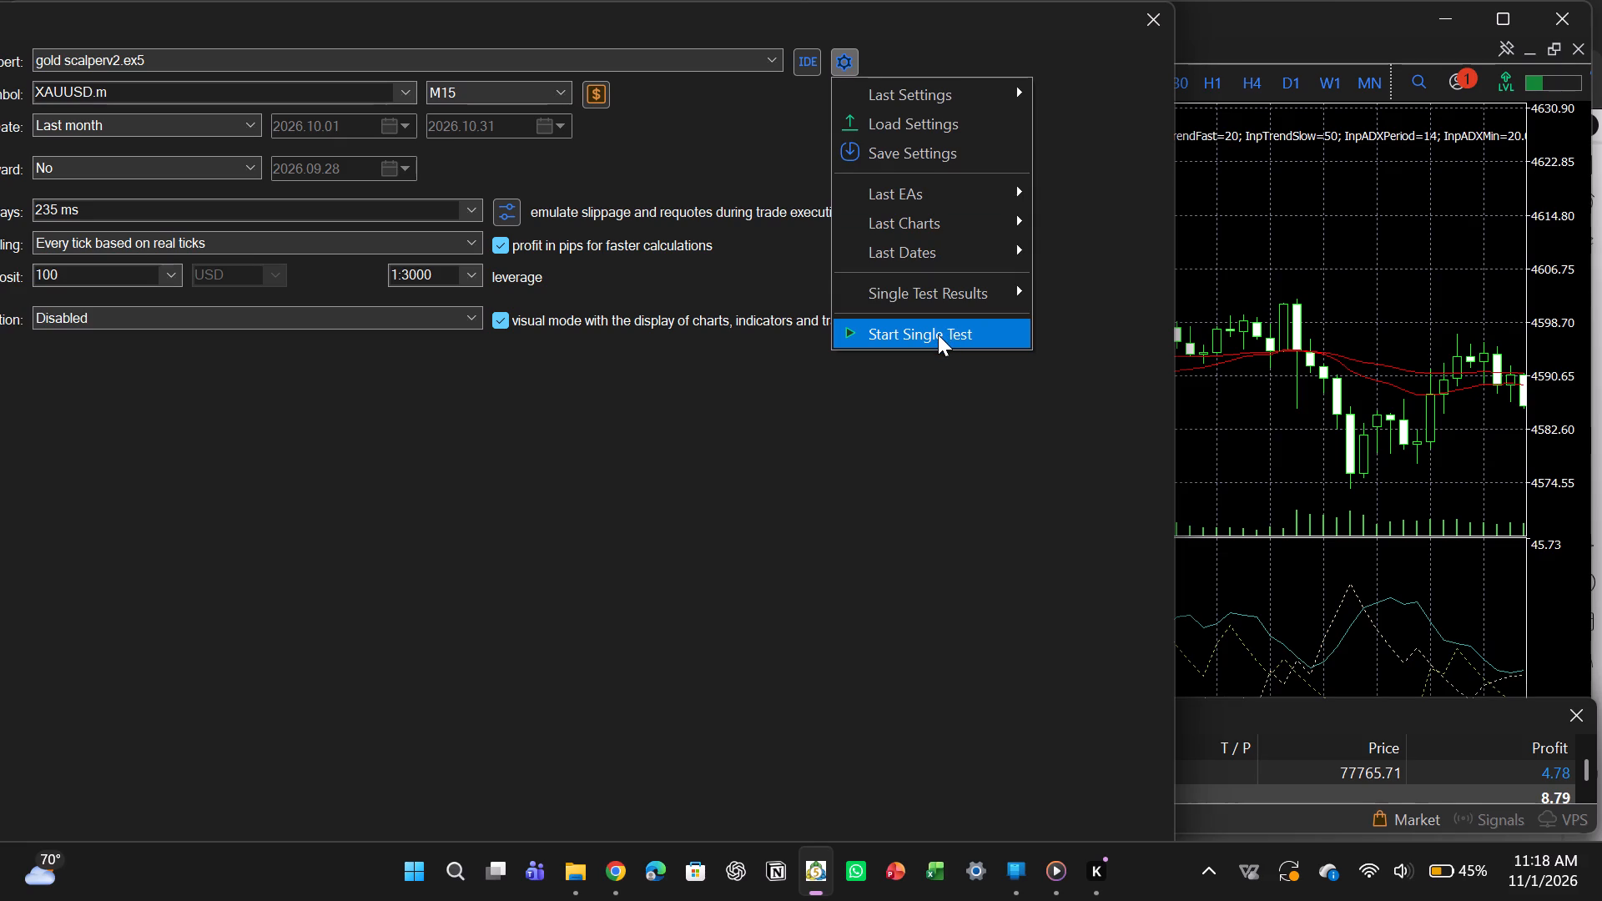
{"action": "left_click", "coordinate": [938, 335]}
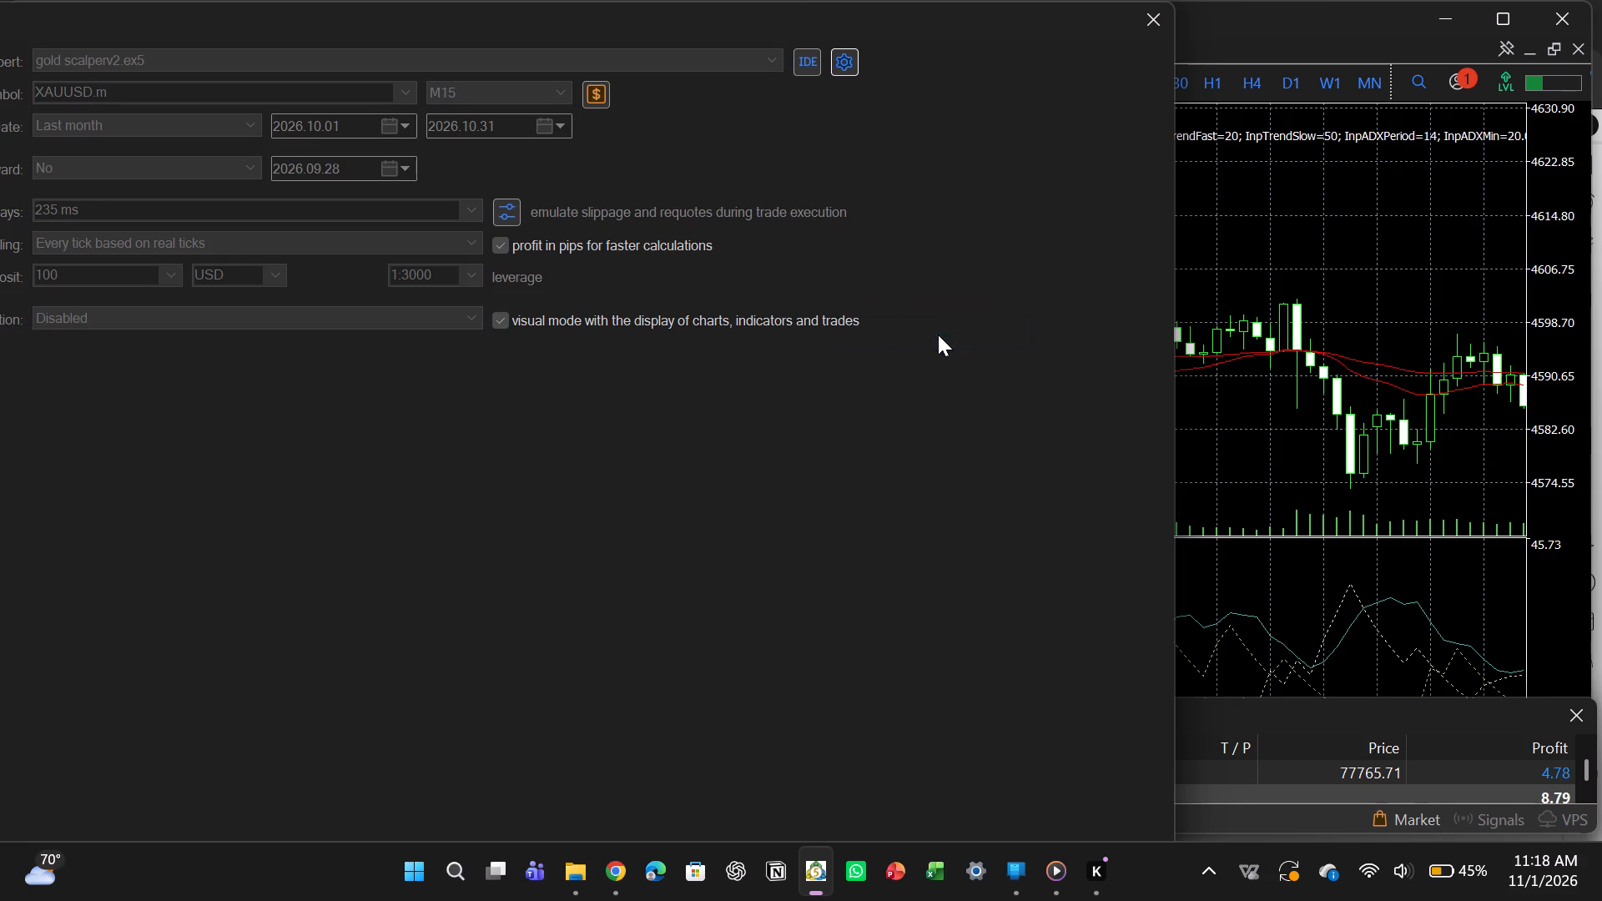
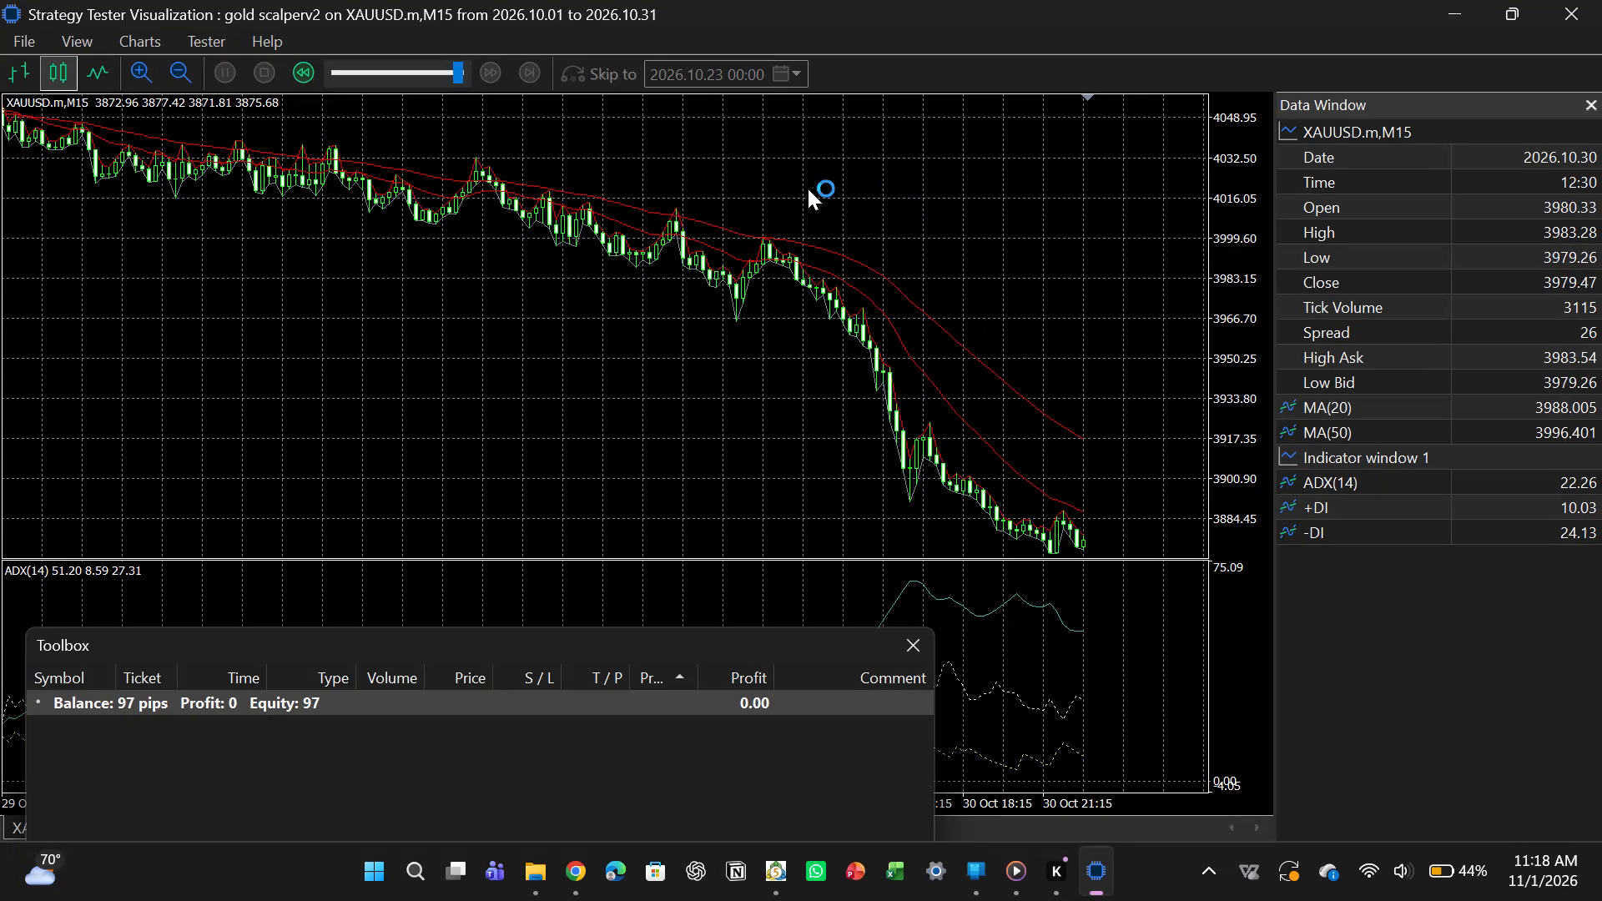
Exit the Strategy Tester visualization of gold scalperv2.
{"action": "left_click", "coordinate": [13, 40]}
{"action": "left_click", "coordinate": [47, 204]}
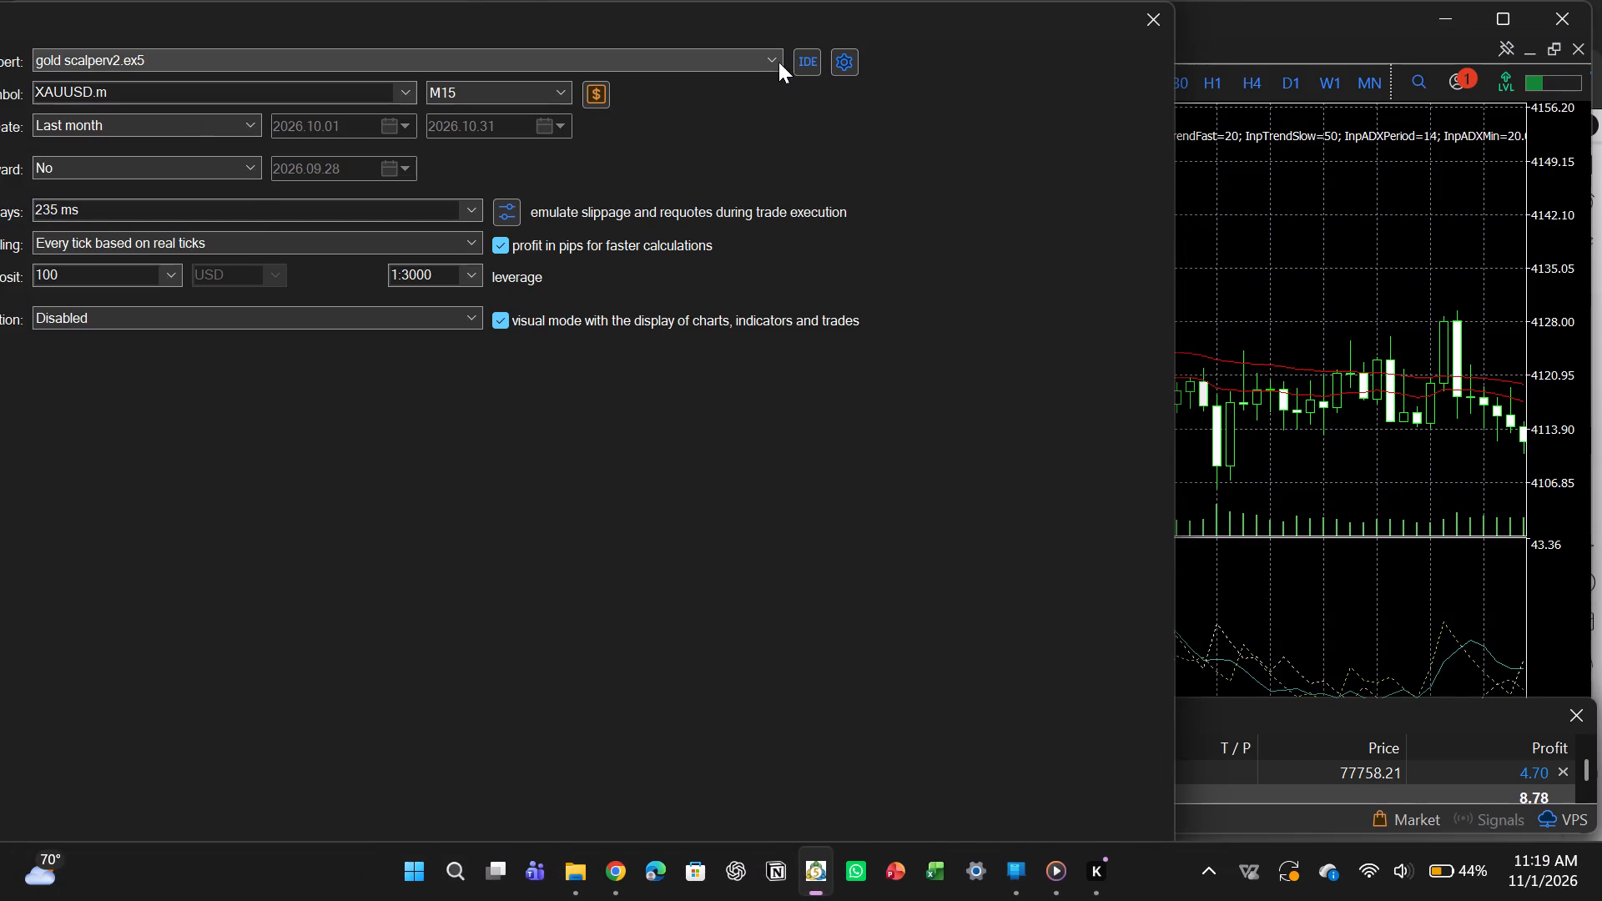
Select ShieldScalper (1).ex5 as the expert in the MetaTrader 5 tester and start a single test on XAUUSD.m M15.
{"action": "left_click", "coordinate": [778, 60]}
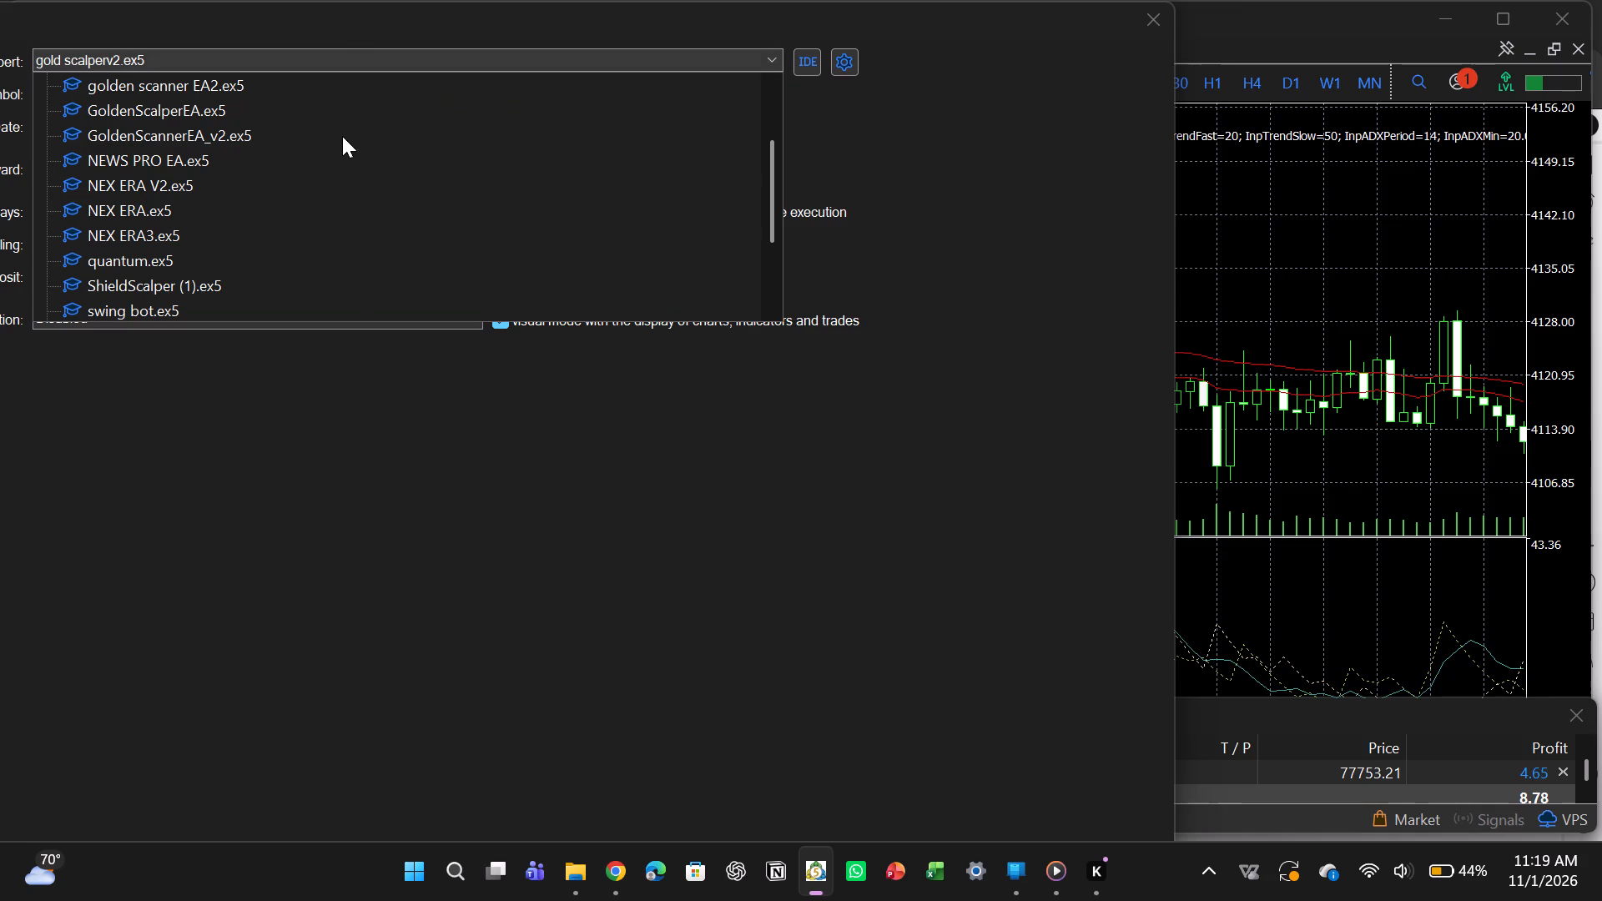
{"action": "double_click", "coordinate": [206, 279]}
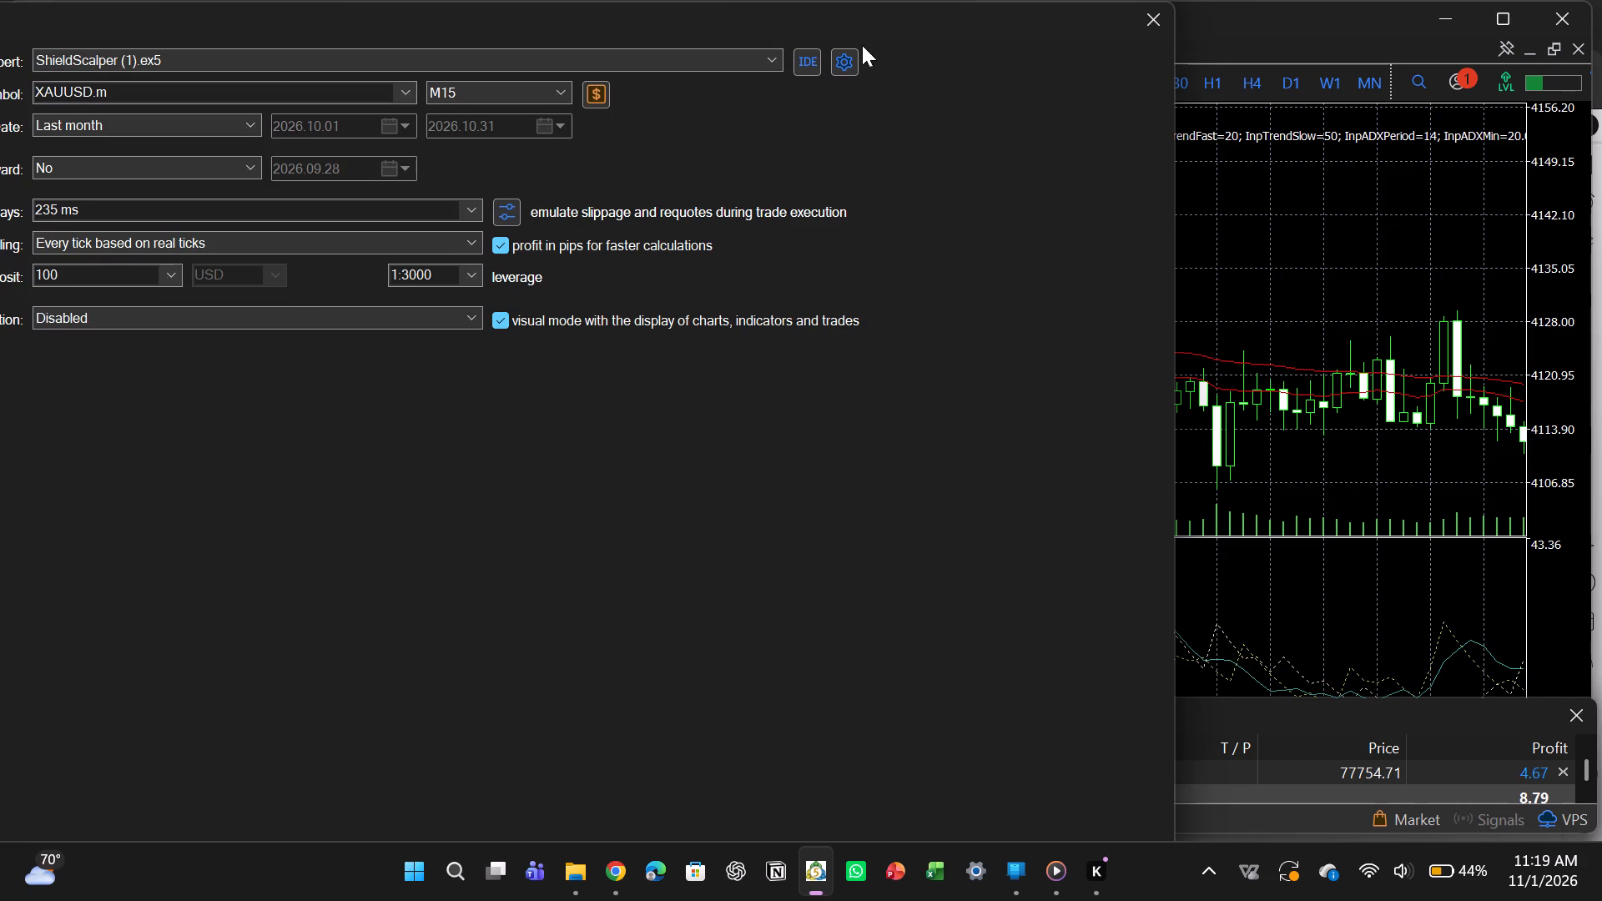
{"action": "left_click", "coordinate": [837, 58]}
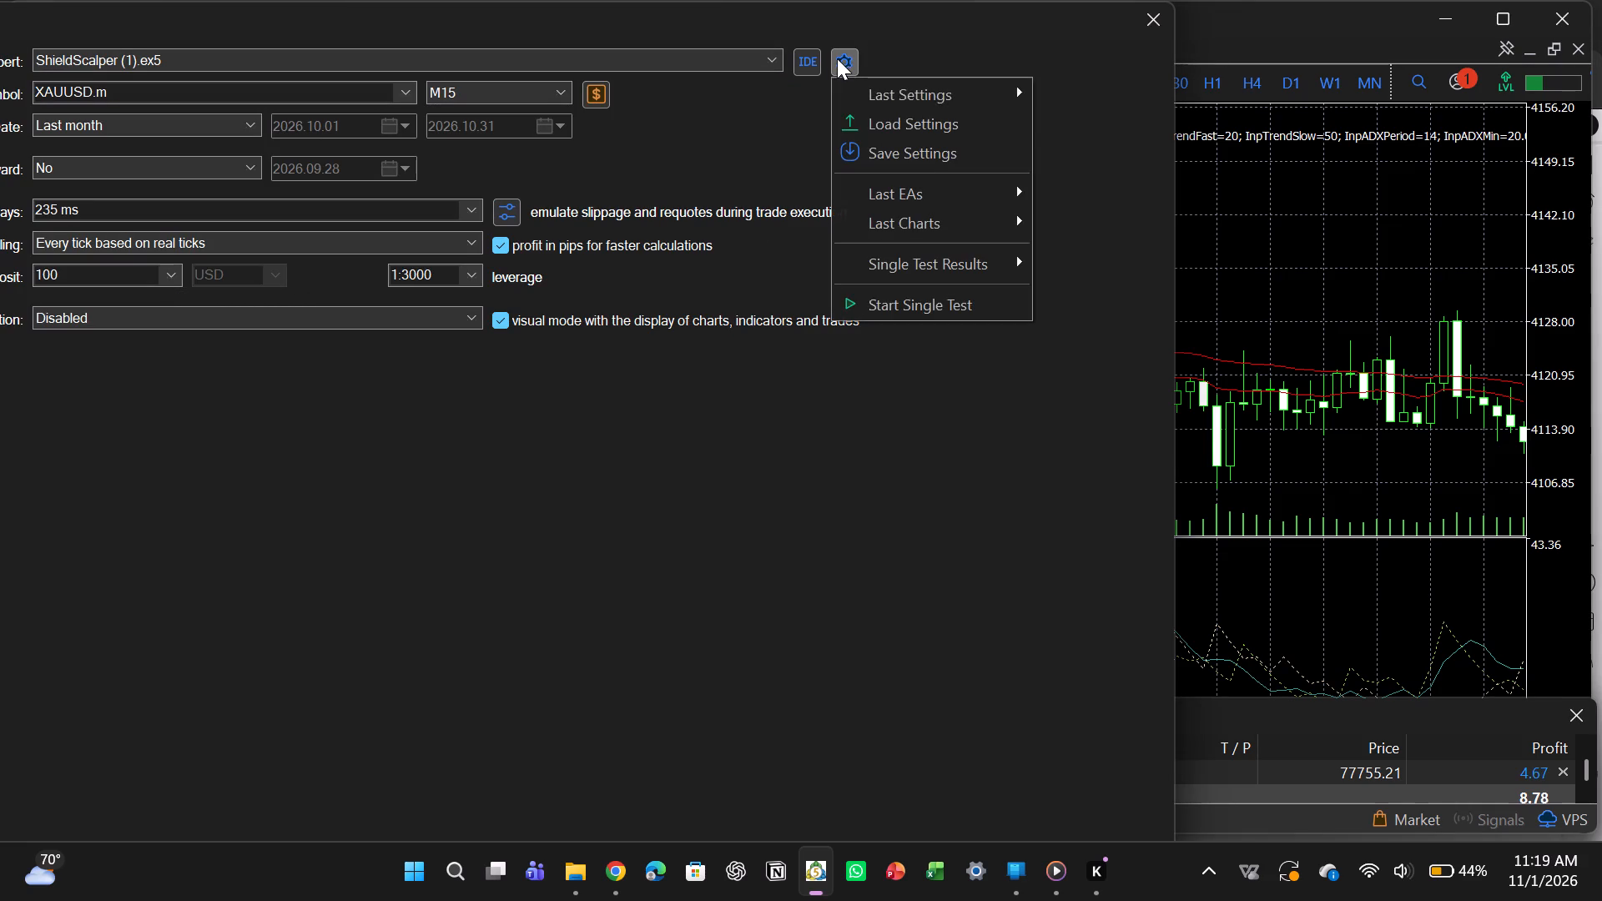
{"action": "left_click", "coordinate": [924, 304]}
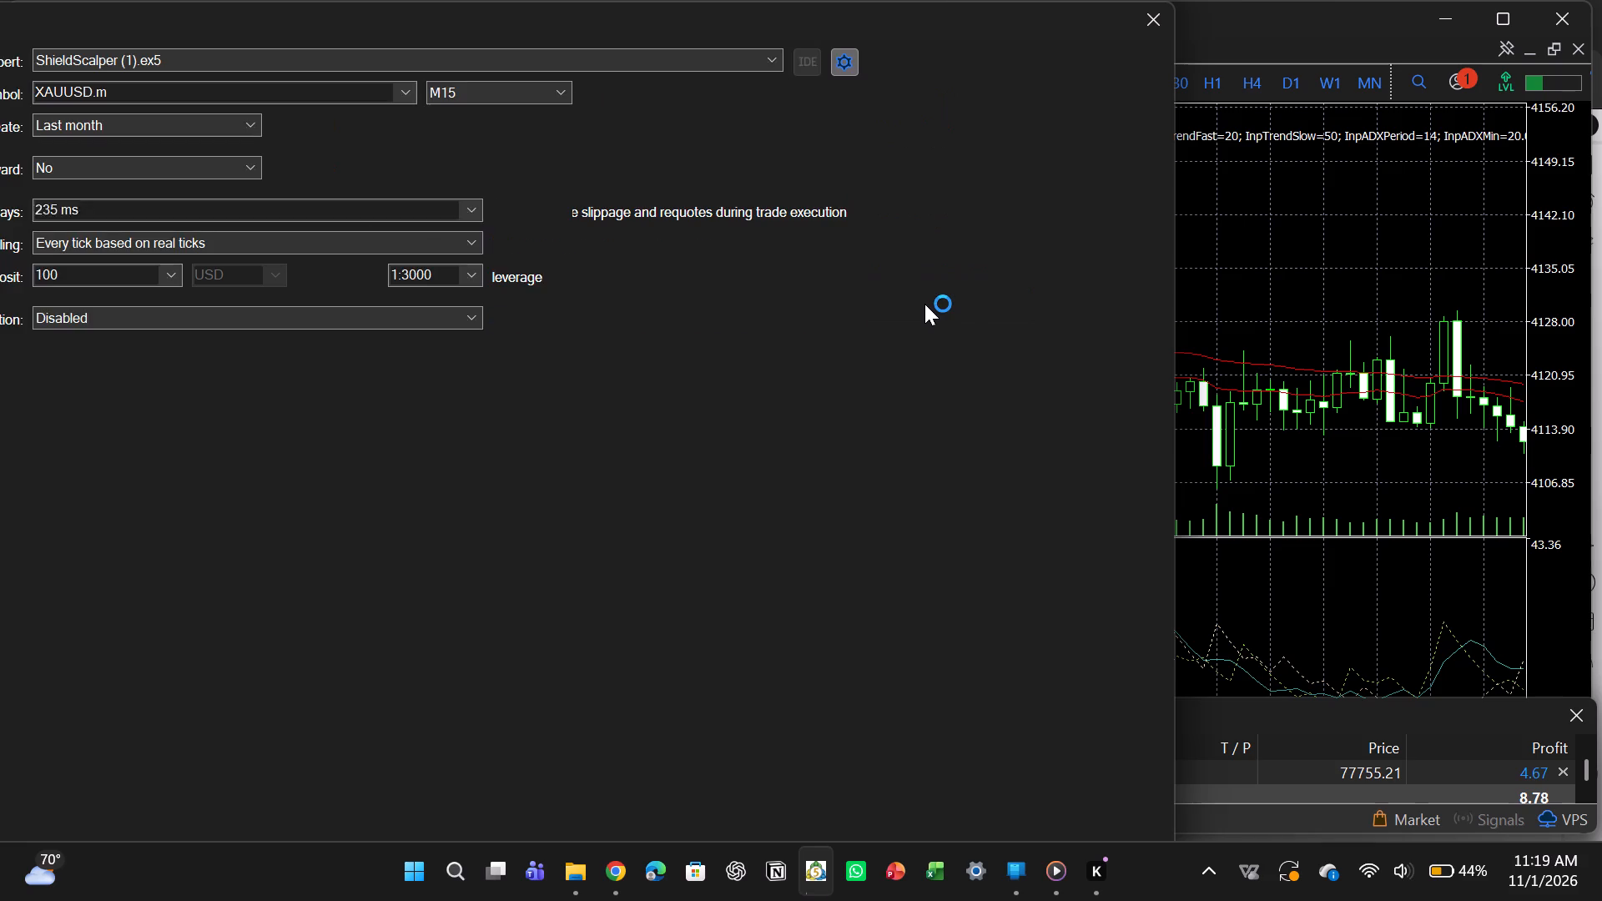
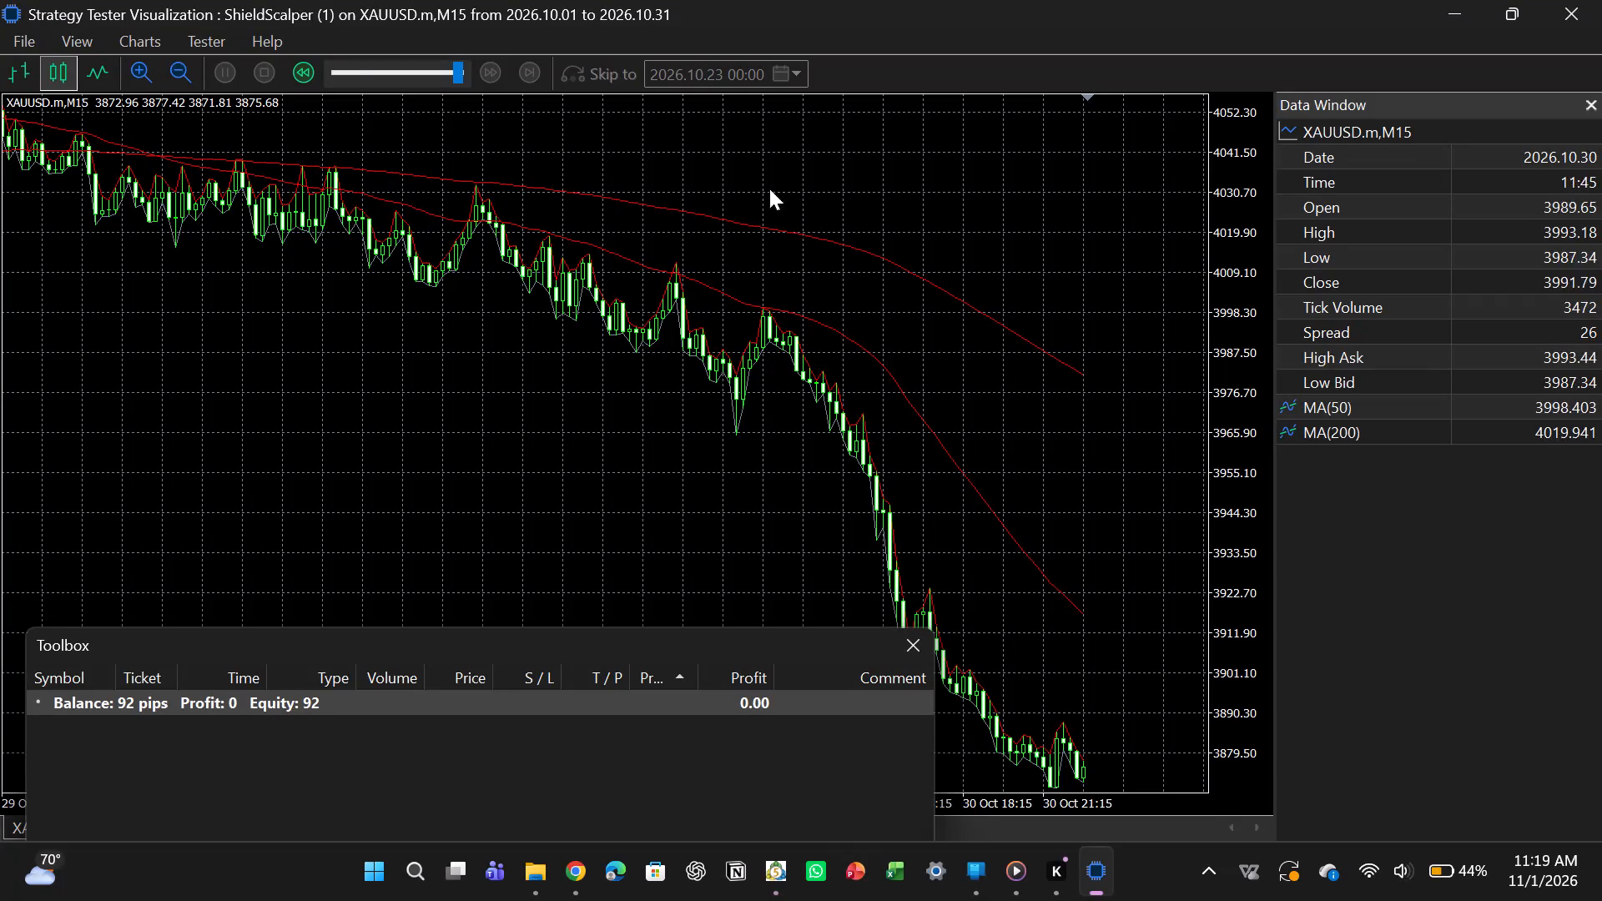
Exit the Strategy Tester visualization of ShieldScalper (1).
{"action": "left_click", "coordinate": [23, 38]}
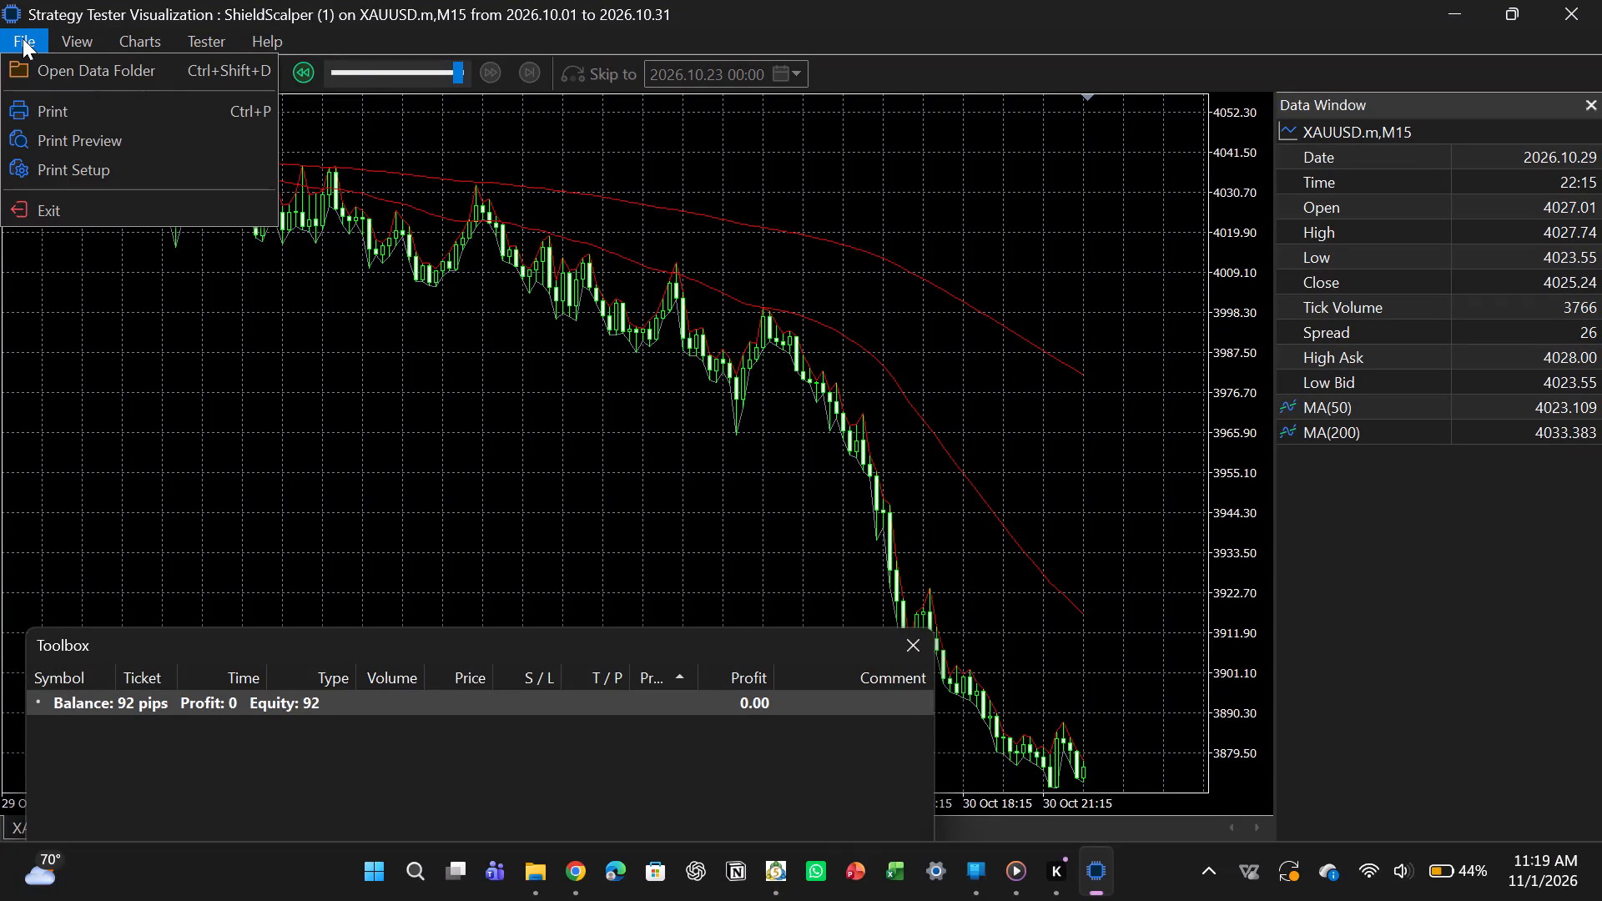
{"action": "left_click", "coordinate": [61, 209]}
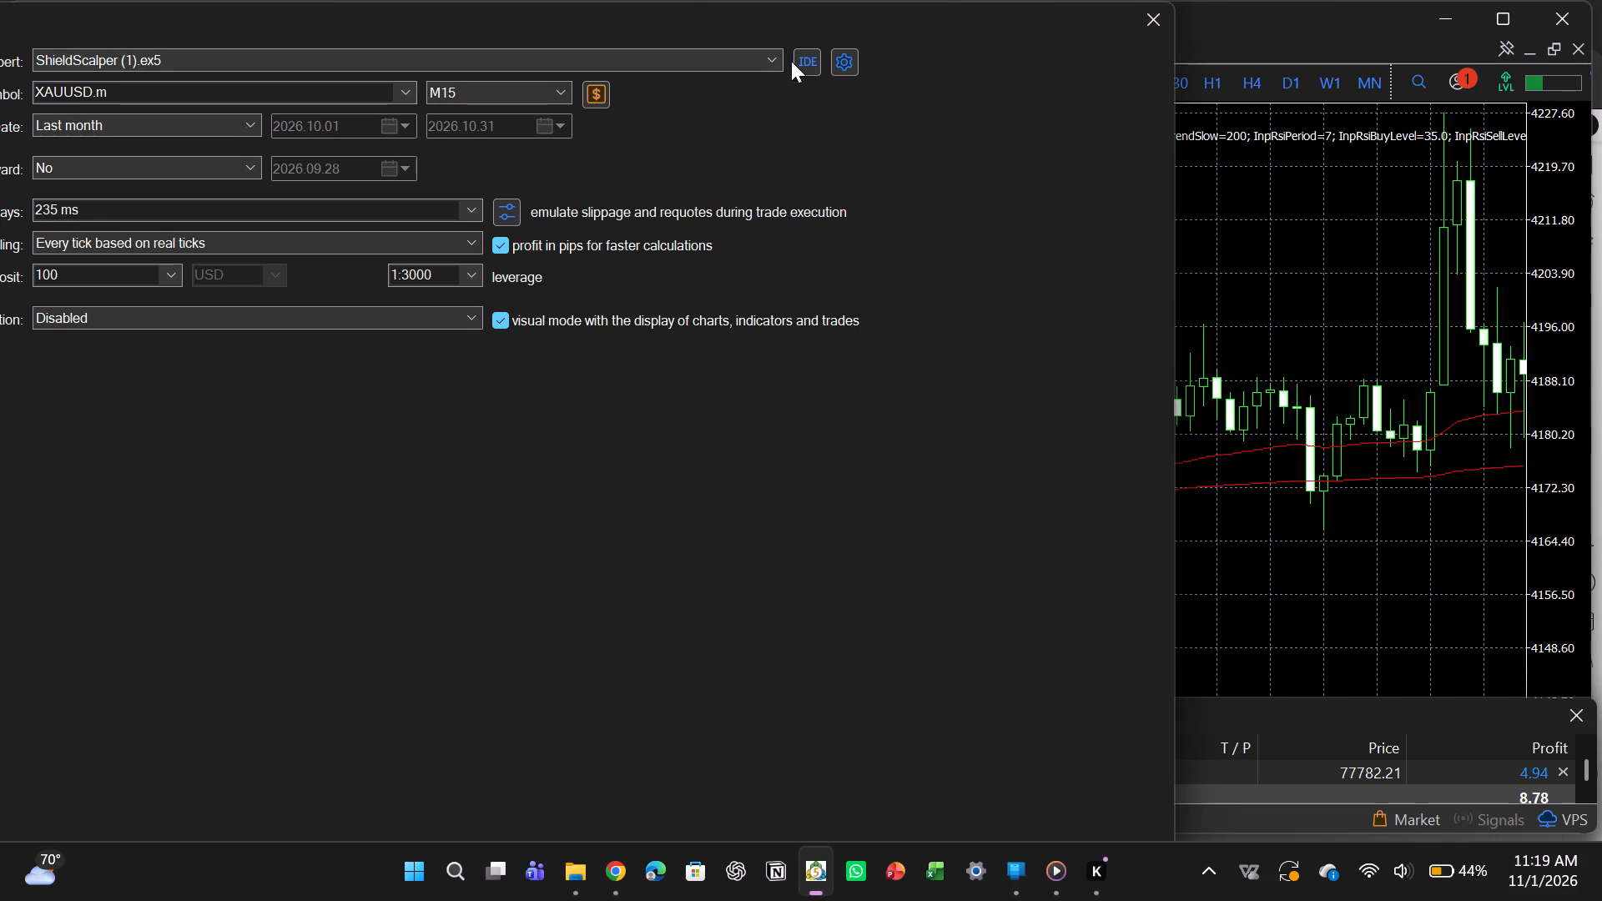
Keep the tester timeframe at M15 and start another single test of ShieldScalper (1) on XAUUSD.m.
{"action": "left_click", "coordinate": [562, 93]}
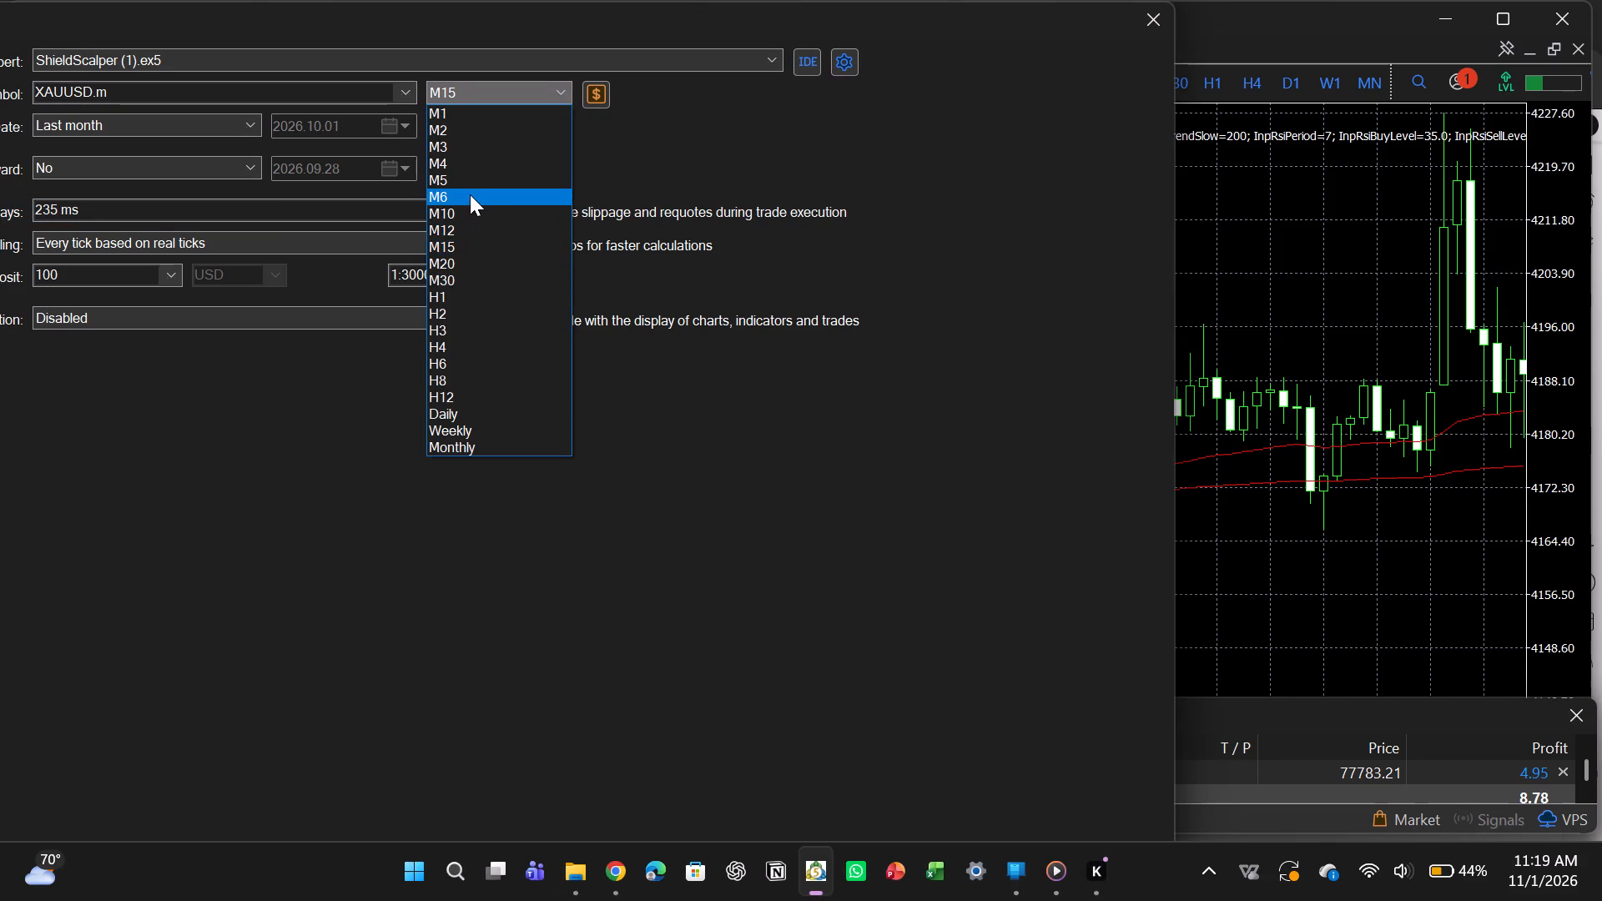
{"action": "left_click", "coordinate": [481, 249]}
{"action": "left_click", "coordinate": [837, 66]}
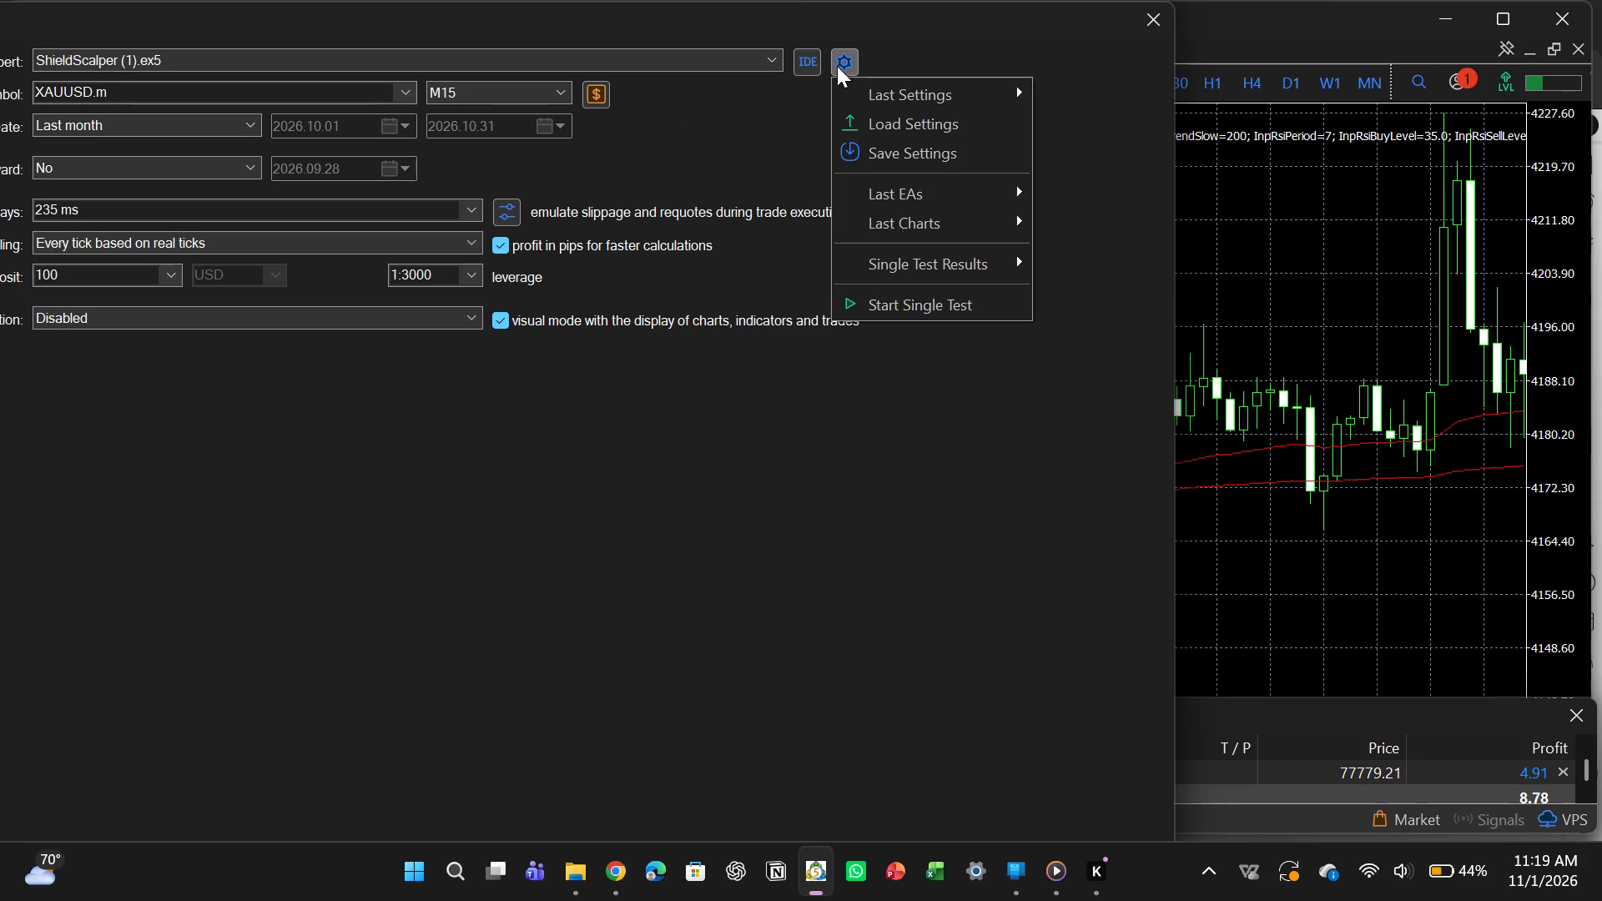
{"action": "left_click", "coordinate": [896, 308]}
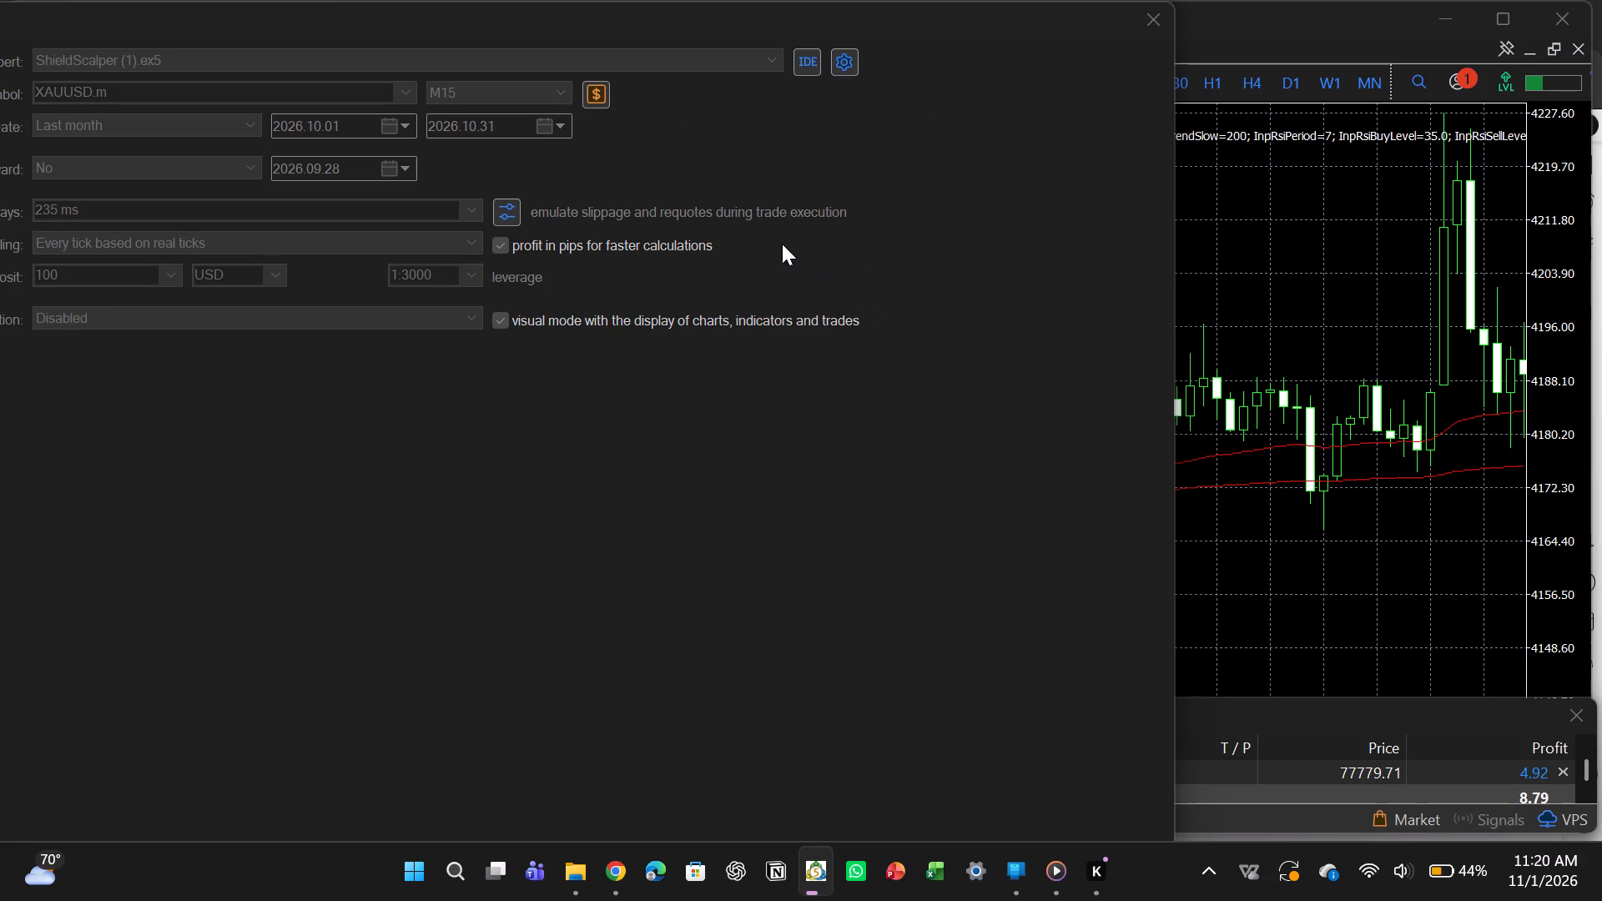
Slow the ShieldScalper (1) visualization playback slightly below maximum speed.
{"action": "left_click", "coordinate": [457, 76]}
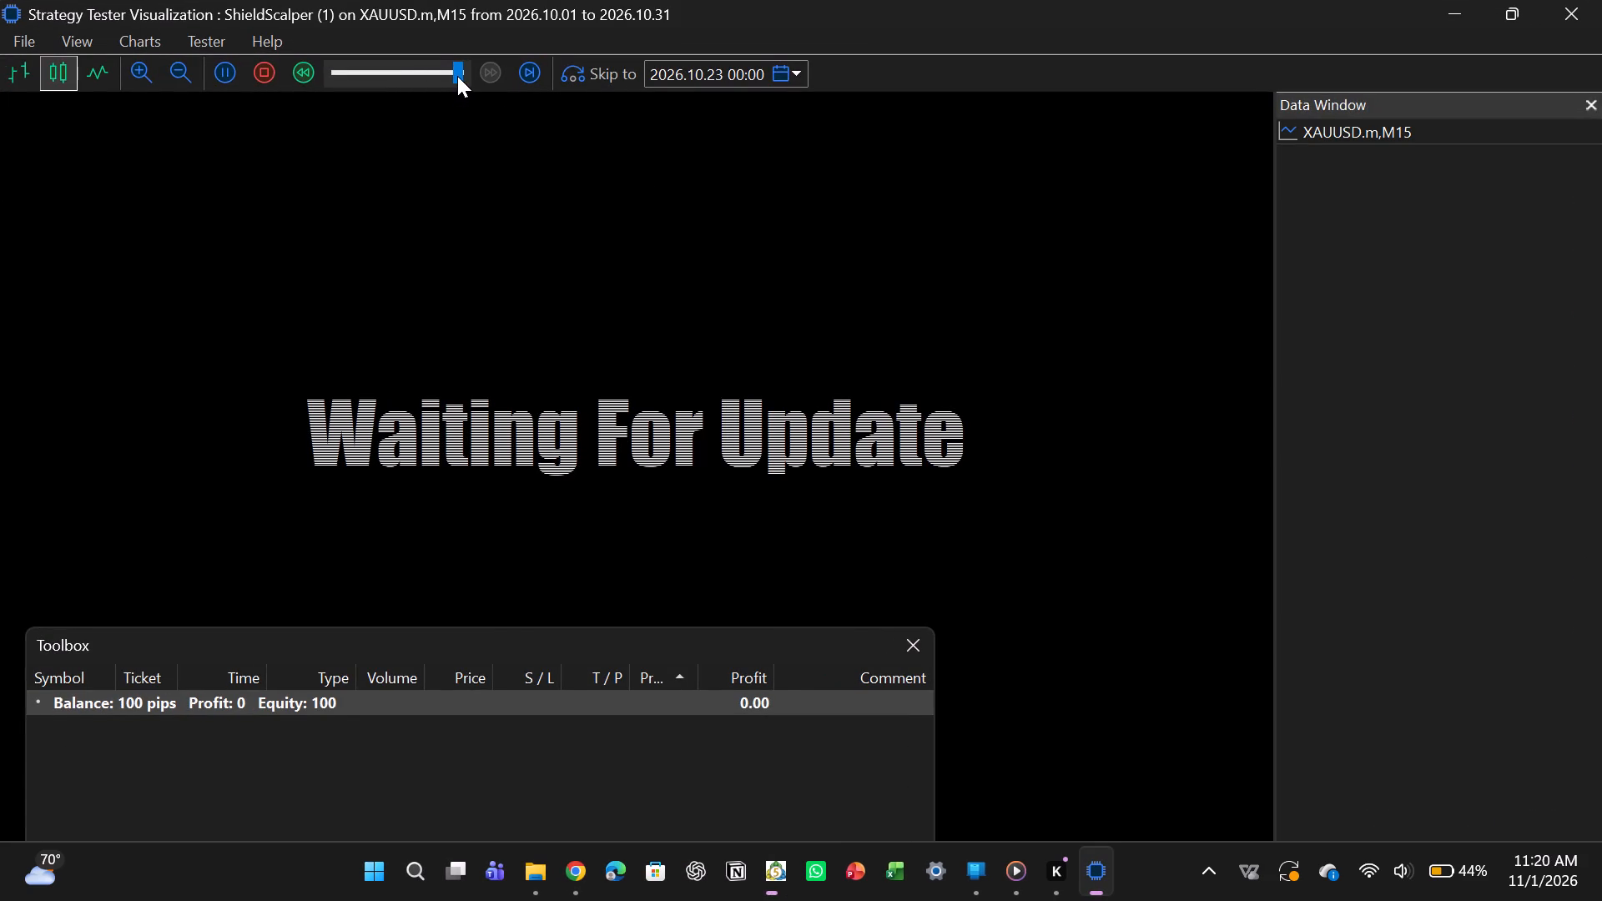
{"action": "left_click_drag", "start_coordinate": [459, 72], "coordinate": [437, 73]}
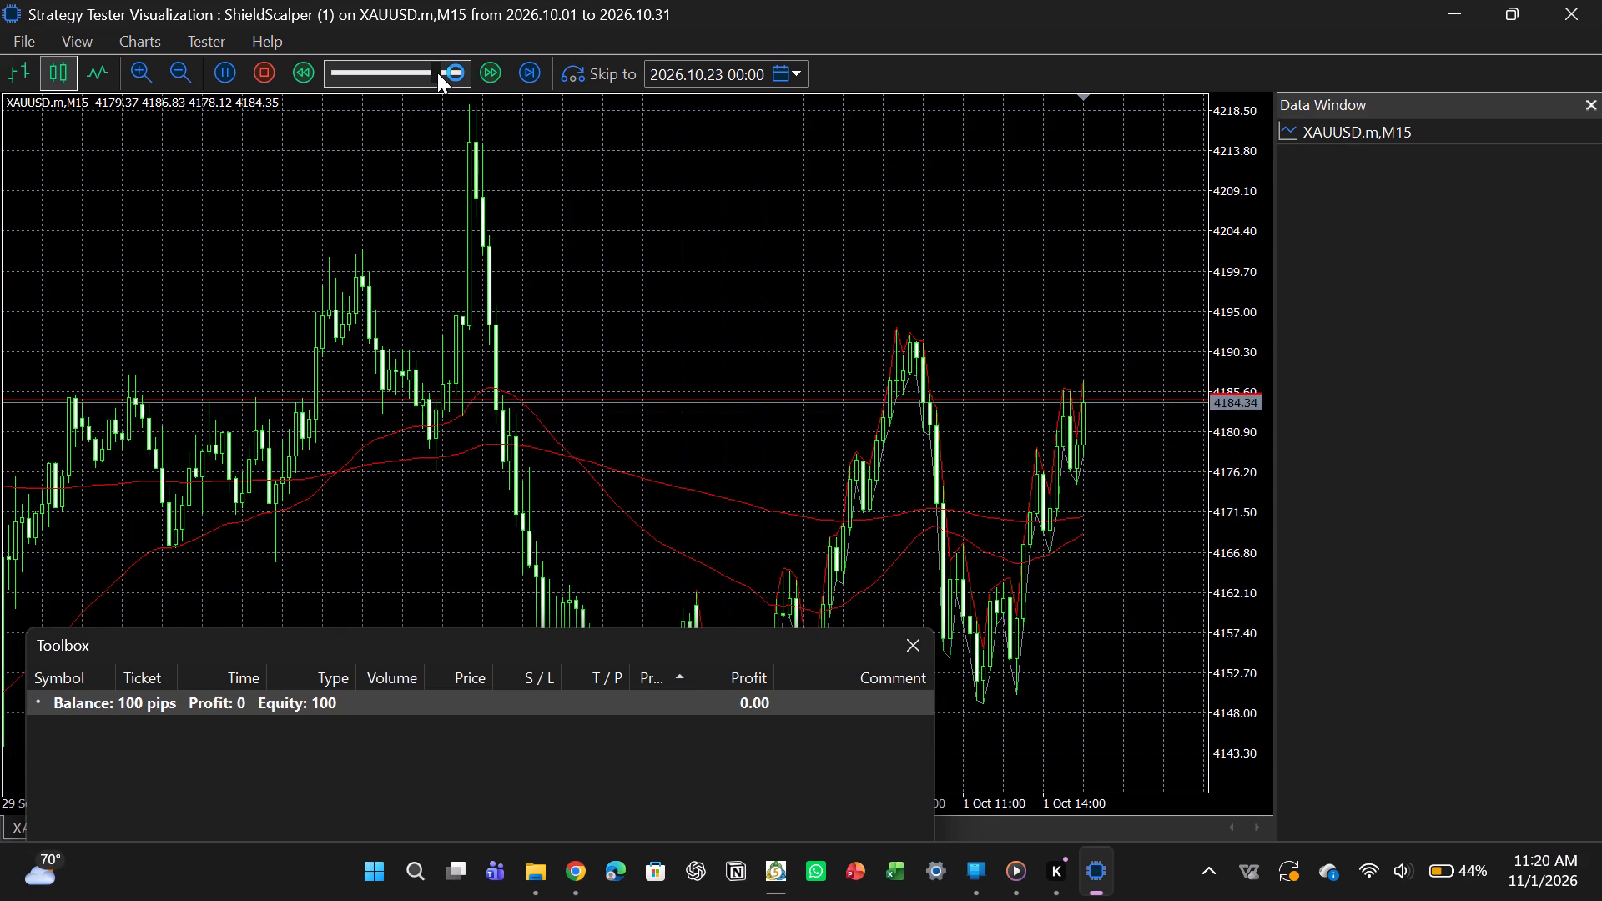
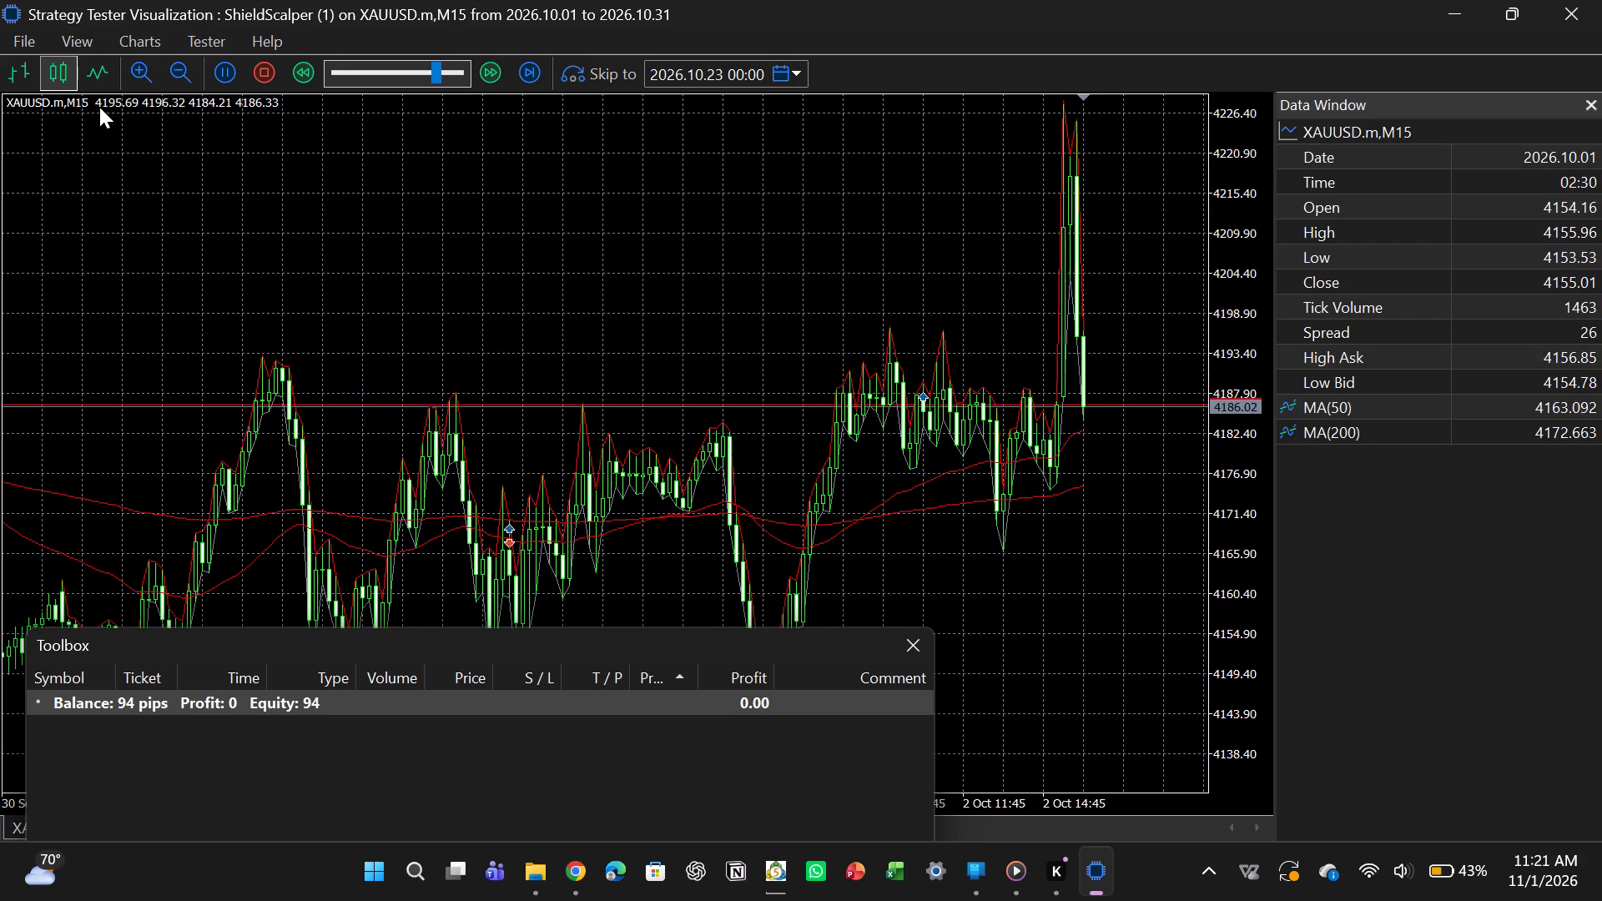
Exit the Strategy Tester visualization of ShieldScalper (1).
{"action": "left_click", "coordinate": [29, 38]}
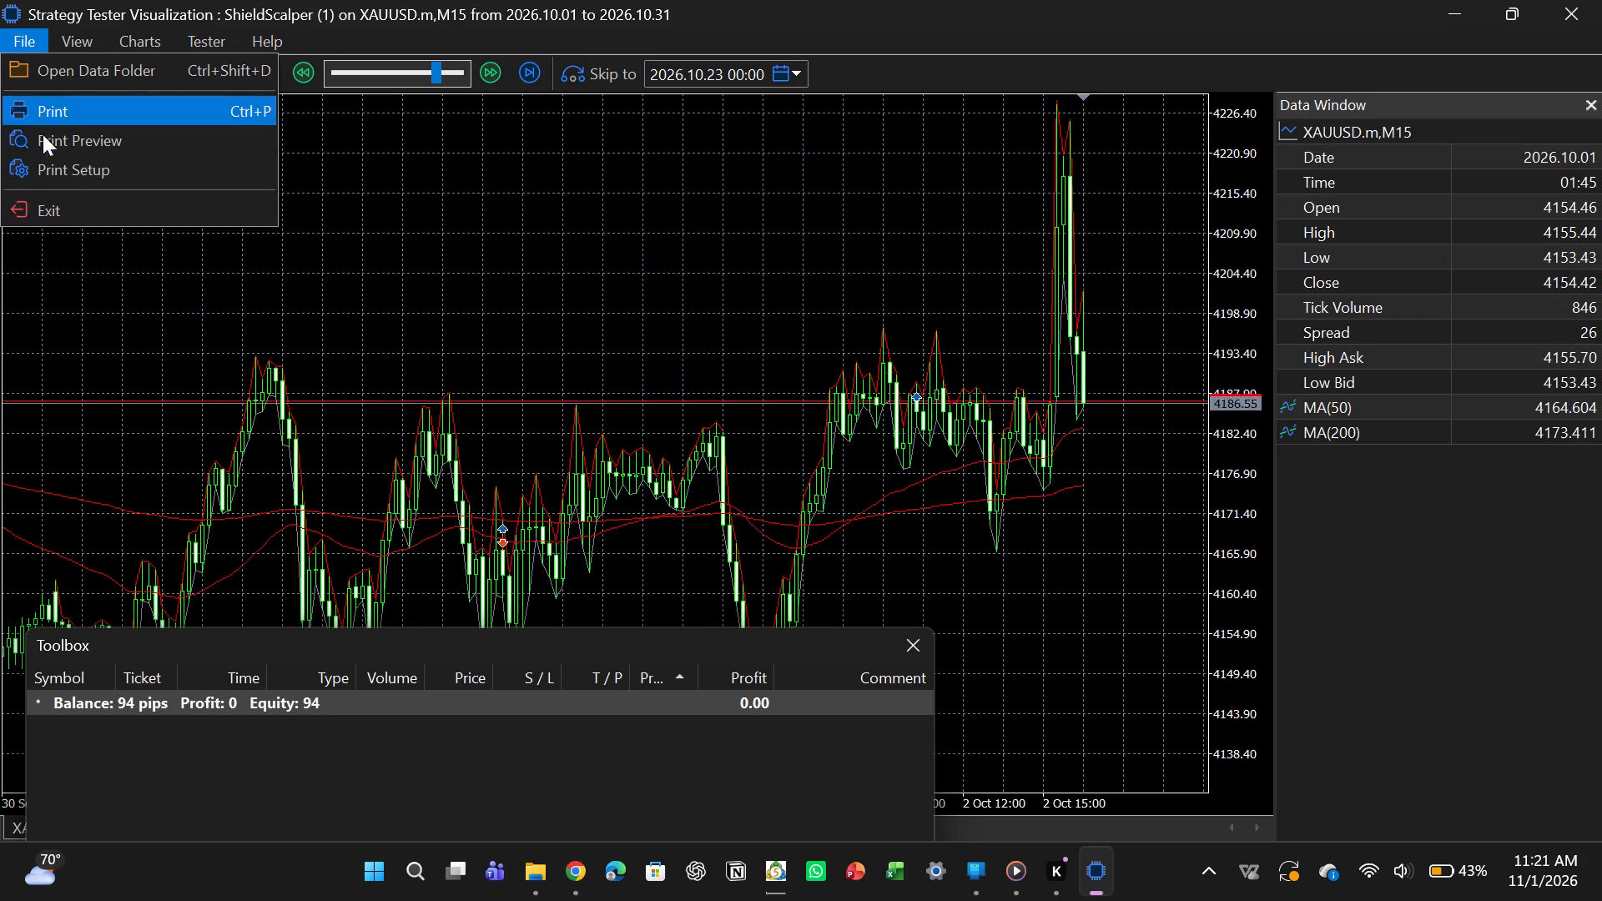
{"action": "left_click", "coordinate": [61, 202]}
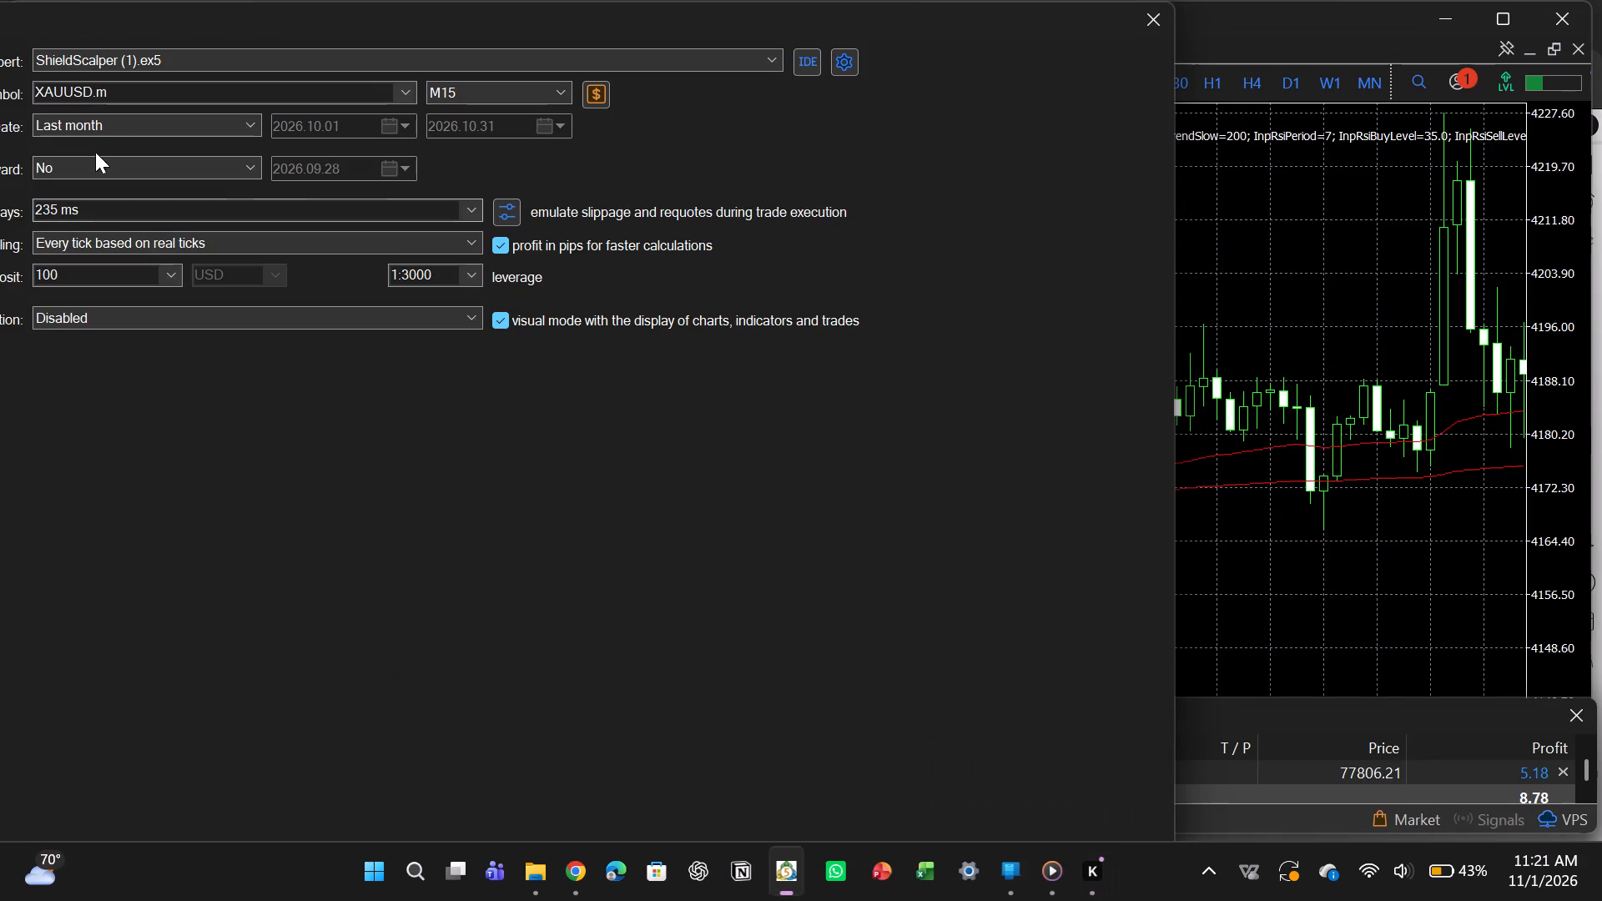
Choose SwingEA.ex5 as the tester's expert and start a single test on XAUUSD.m.
{"action": "left_click", "coordinate": [772, 58]}
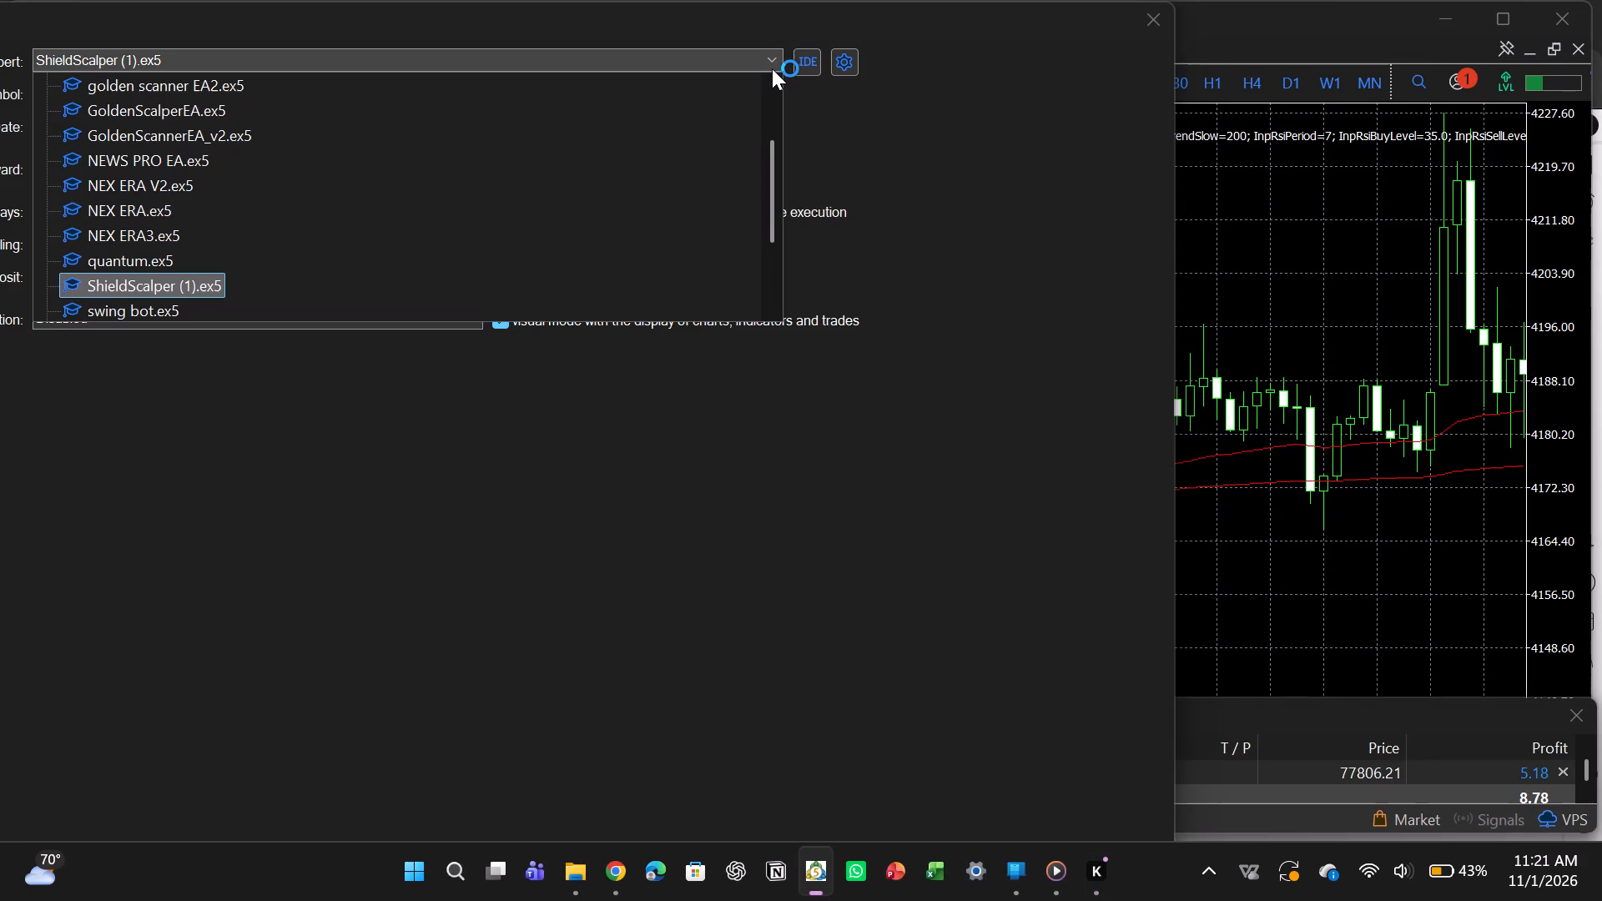
{"action": "scroll", "coordinate": [124, 298], "scroll_direction": "down", "scroll_amount": 2}
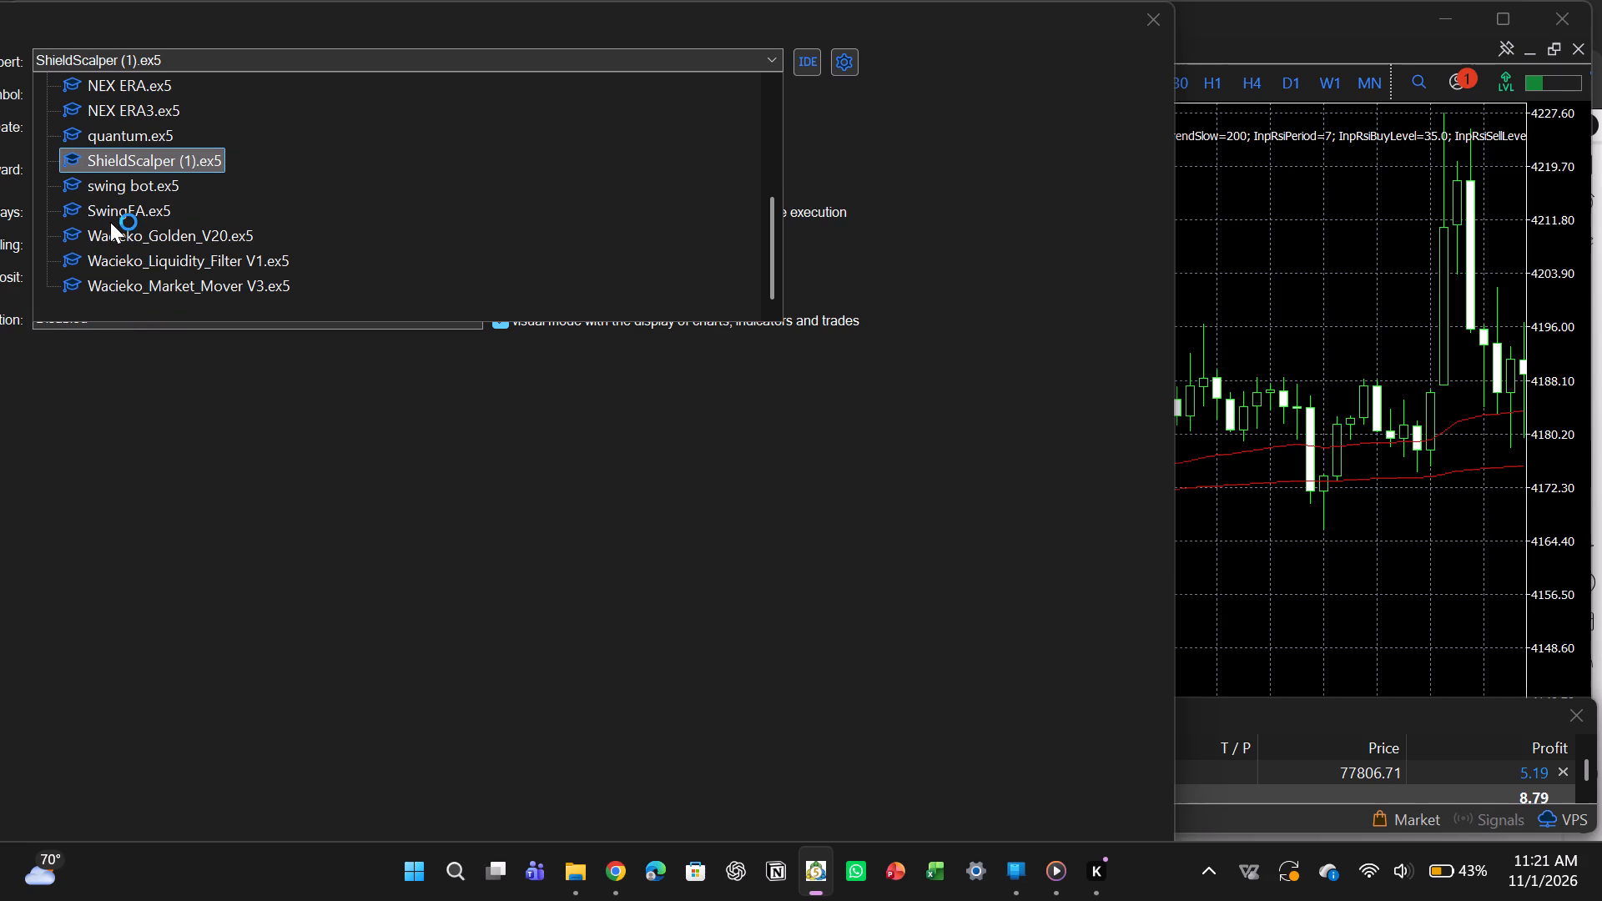
{"action": "double_click", "coordinate": [107, 213]}
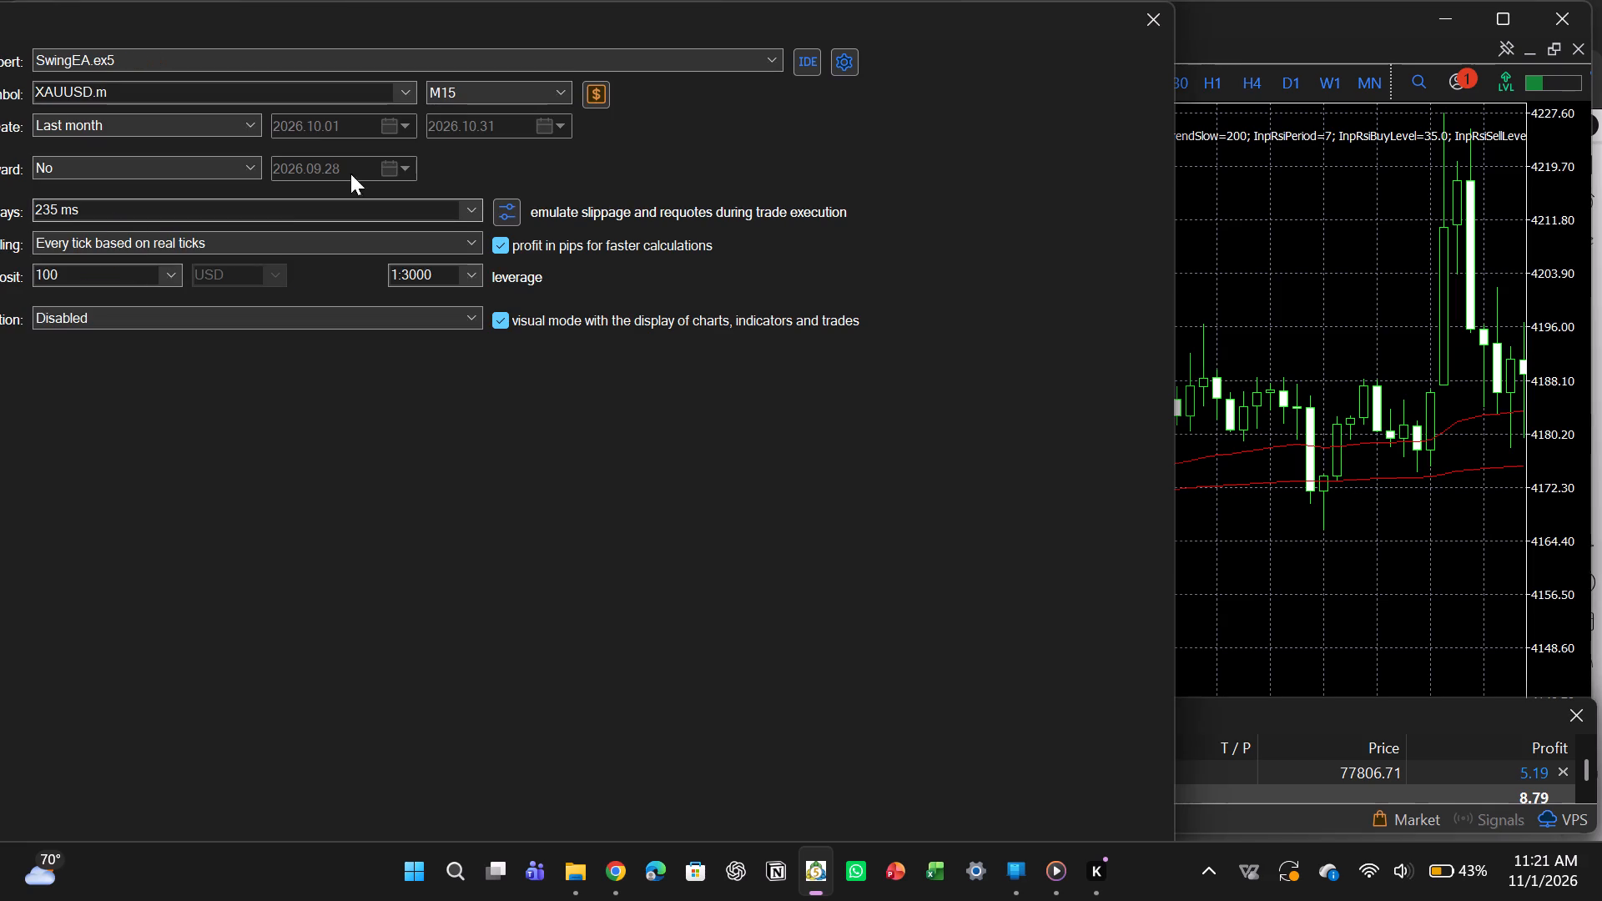
{"action": "left_click", "coordinate": [842, 63]}
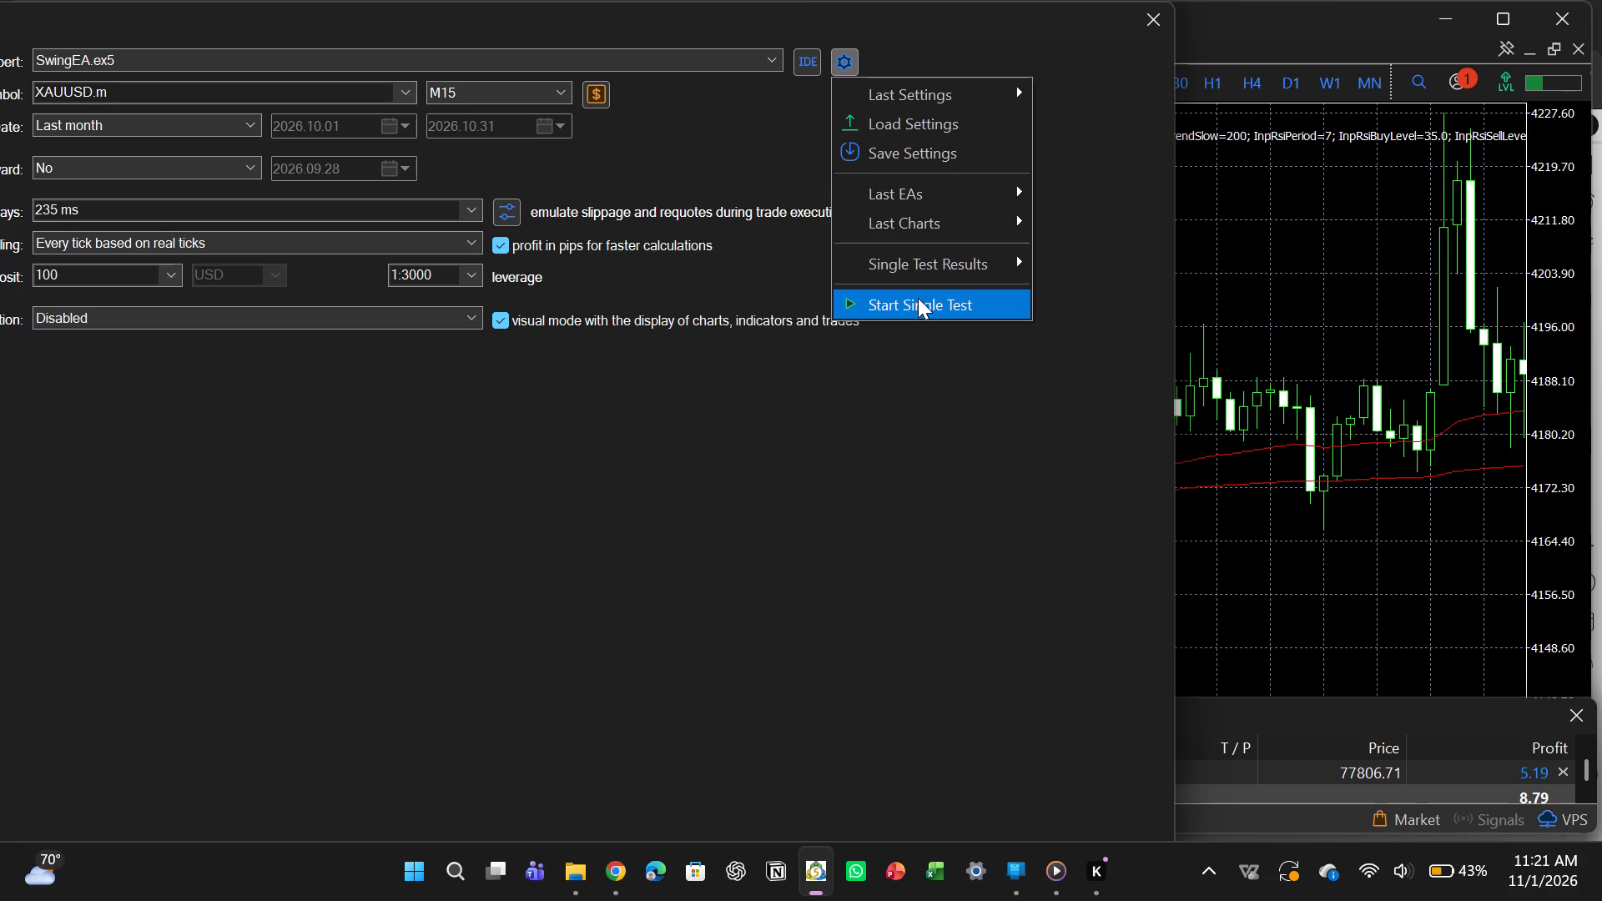
{"action": "left_click", "coordinate": [918, 298]}
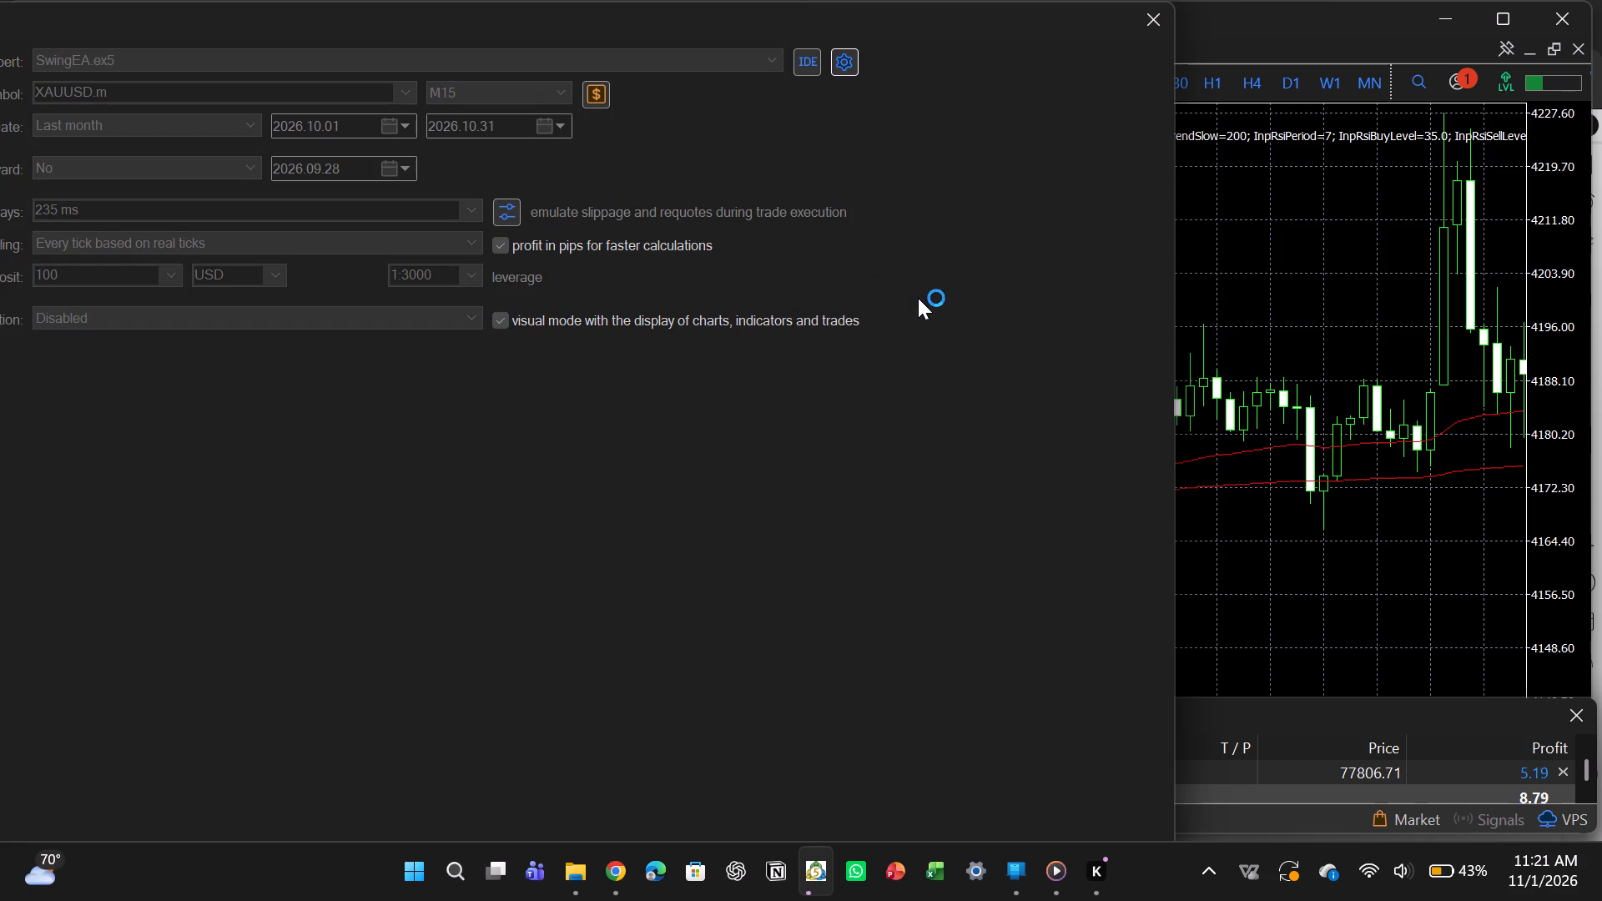
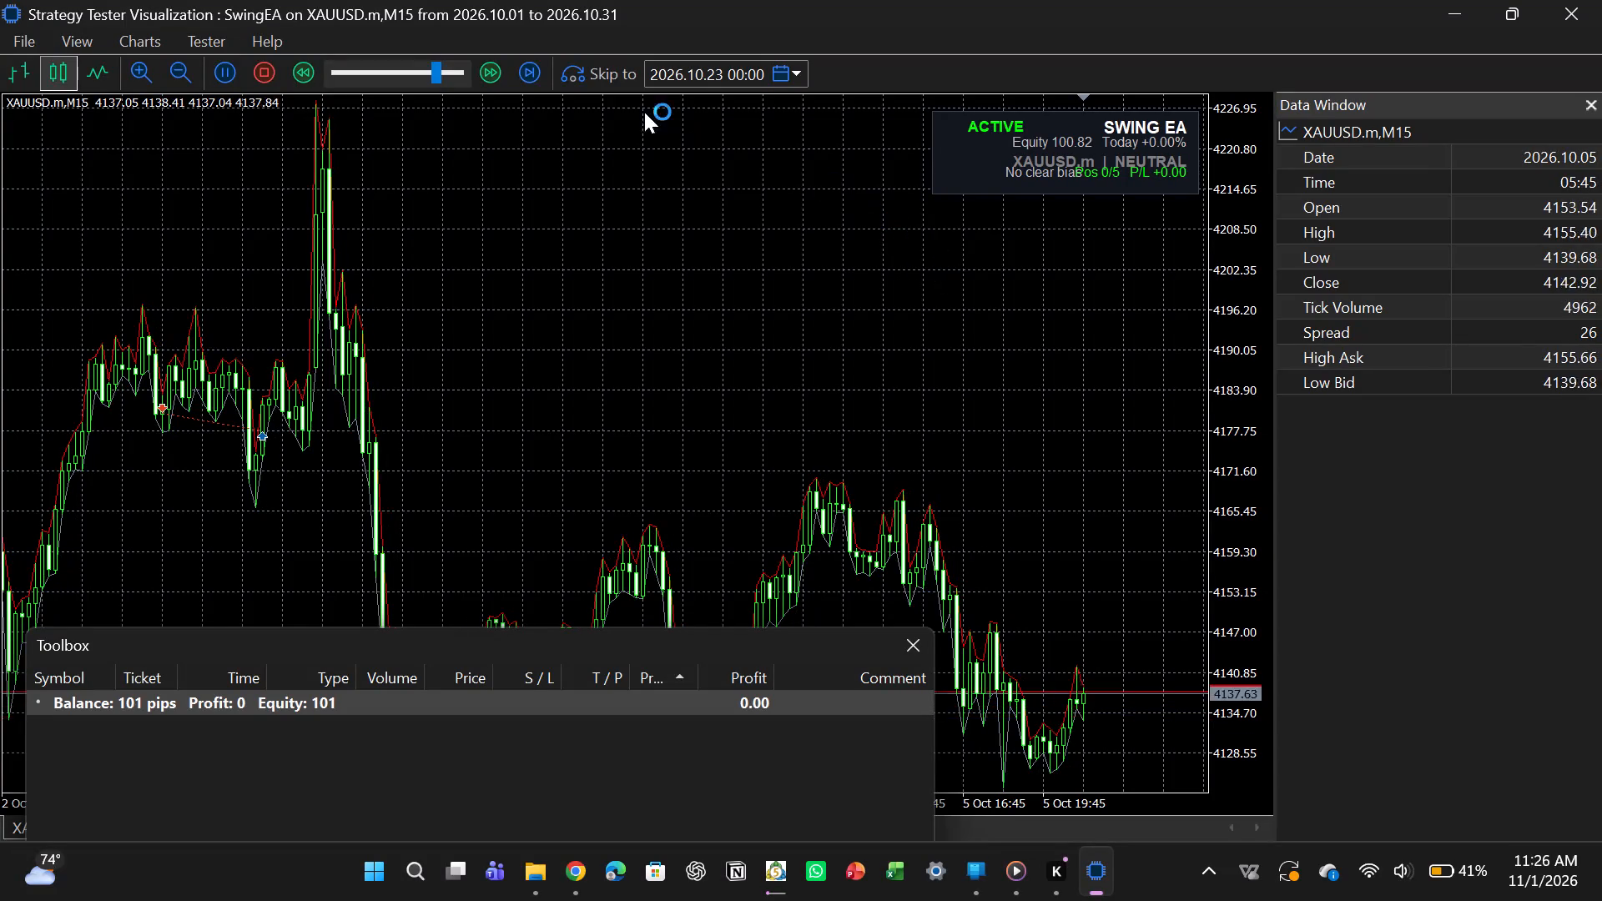
Raise the playback speed of the SwingEA visual test on XAUUSD.m to the maximum.
{"action": "left_click", "coordinate": [438, 74]}
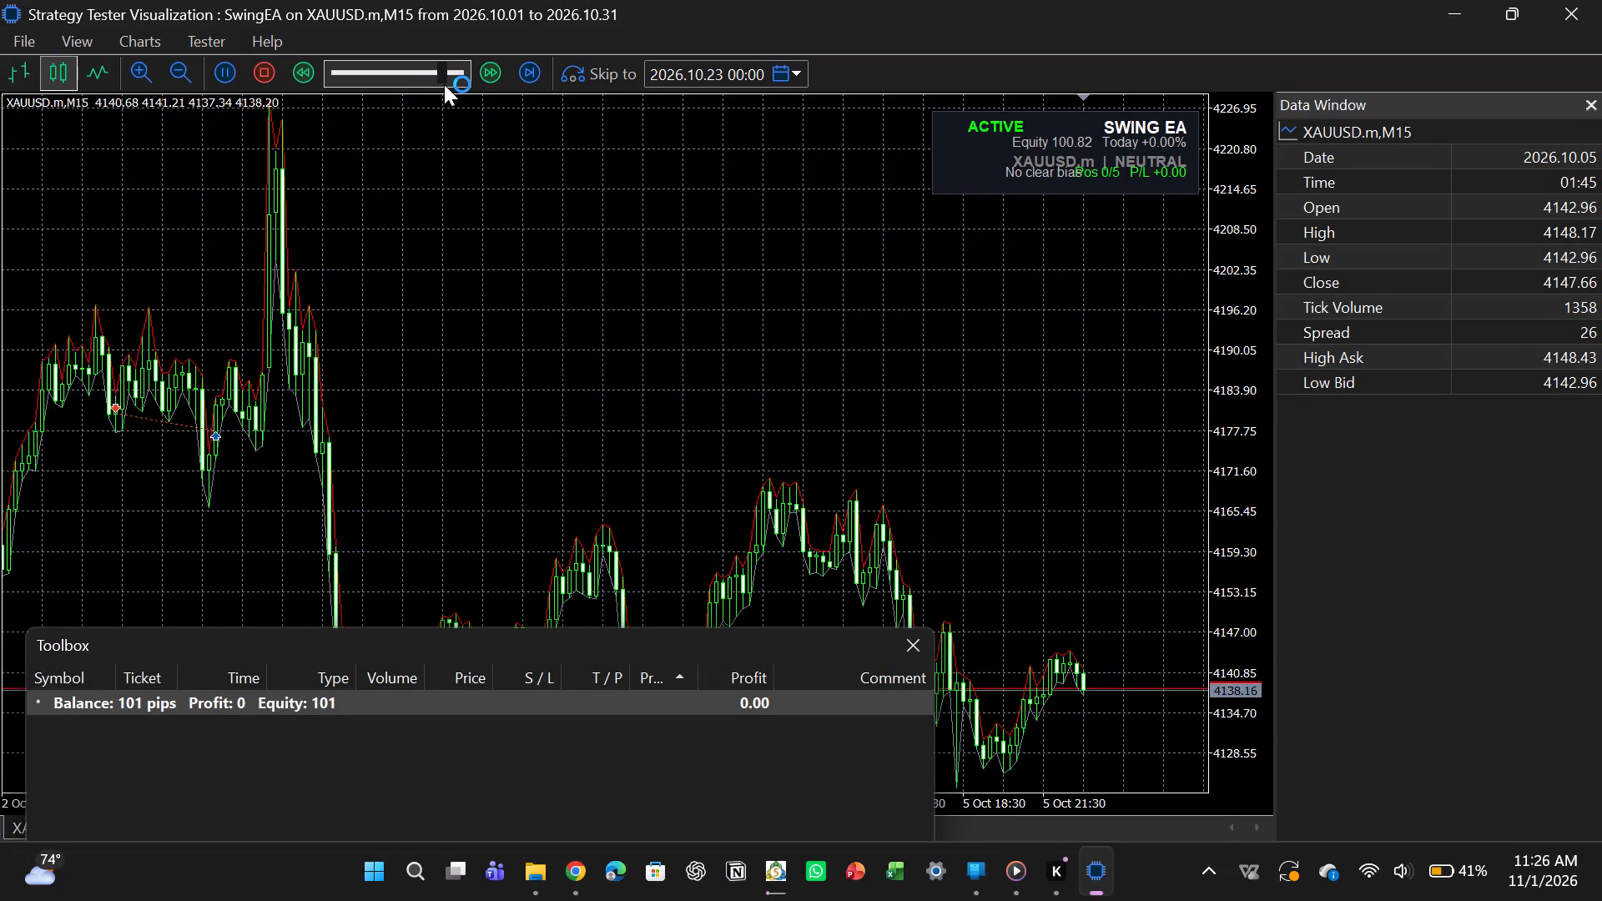
{"action": "left_click", "coordinate": [444, 74]}
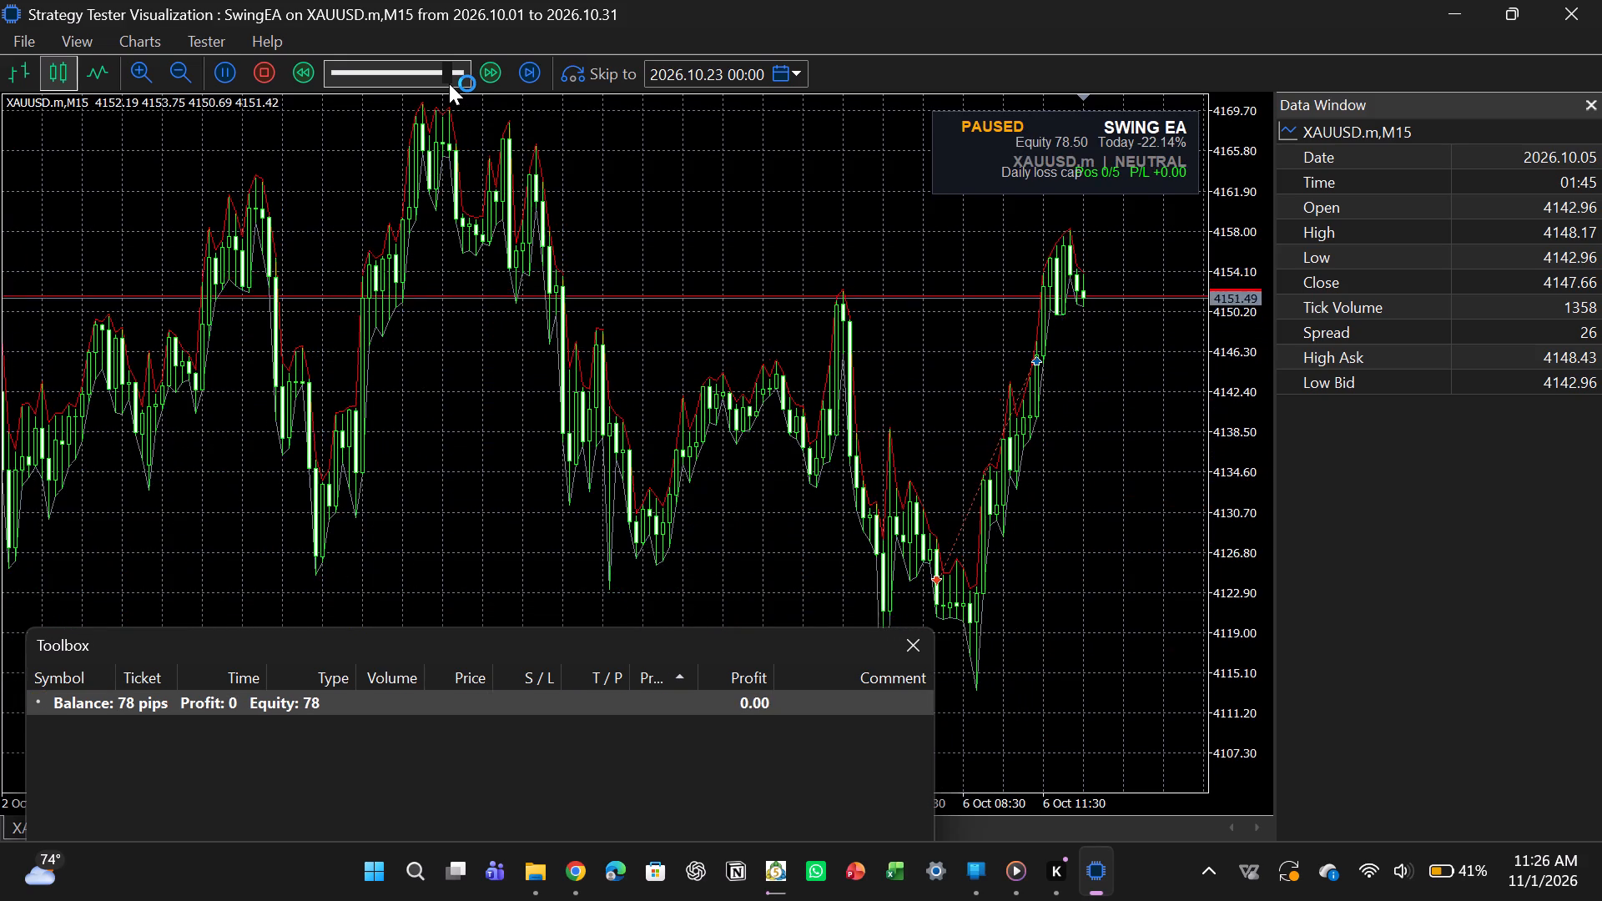
{"action": "left_click_drag", "start_coordinate": [449, 73], "coordinate": [499, 68]}
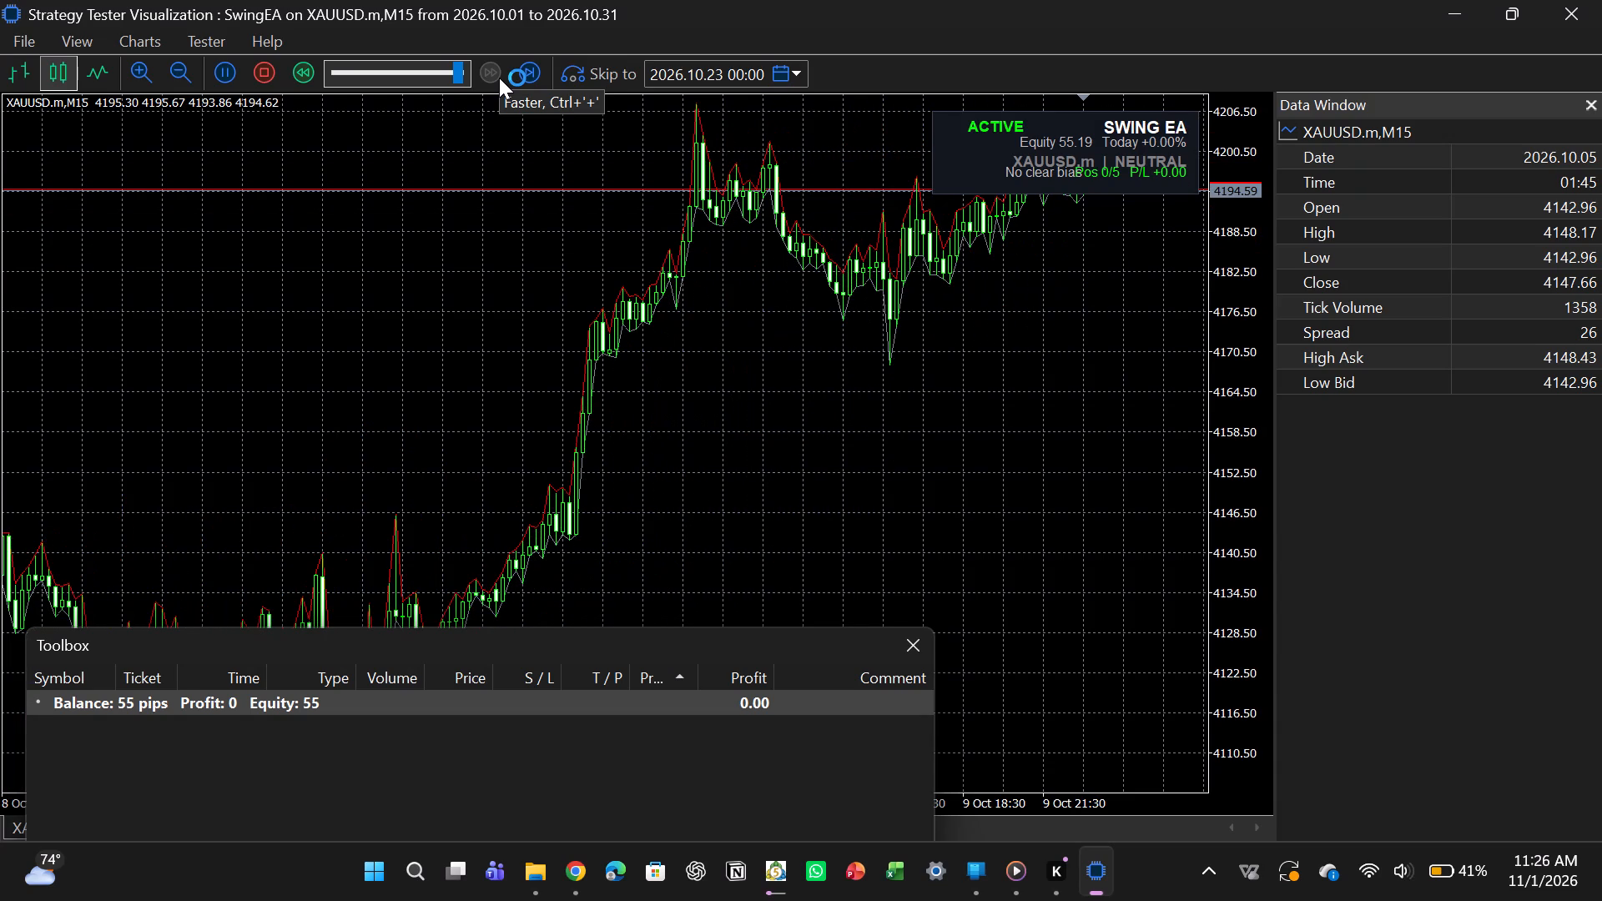
Exit the Strategy Tester visualization of SwingEA.
{"action": "left_click", "coordinate": [20, 43]}
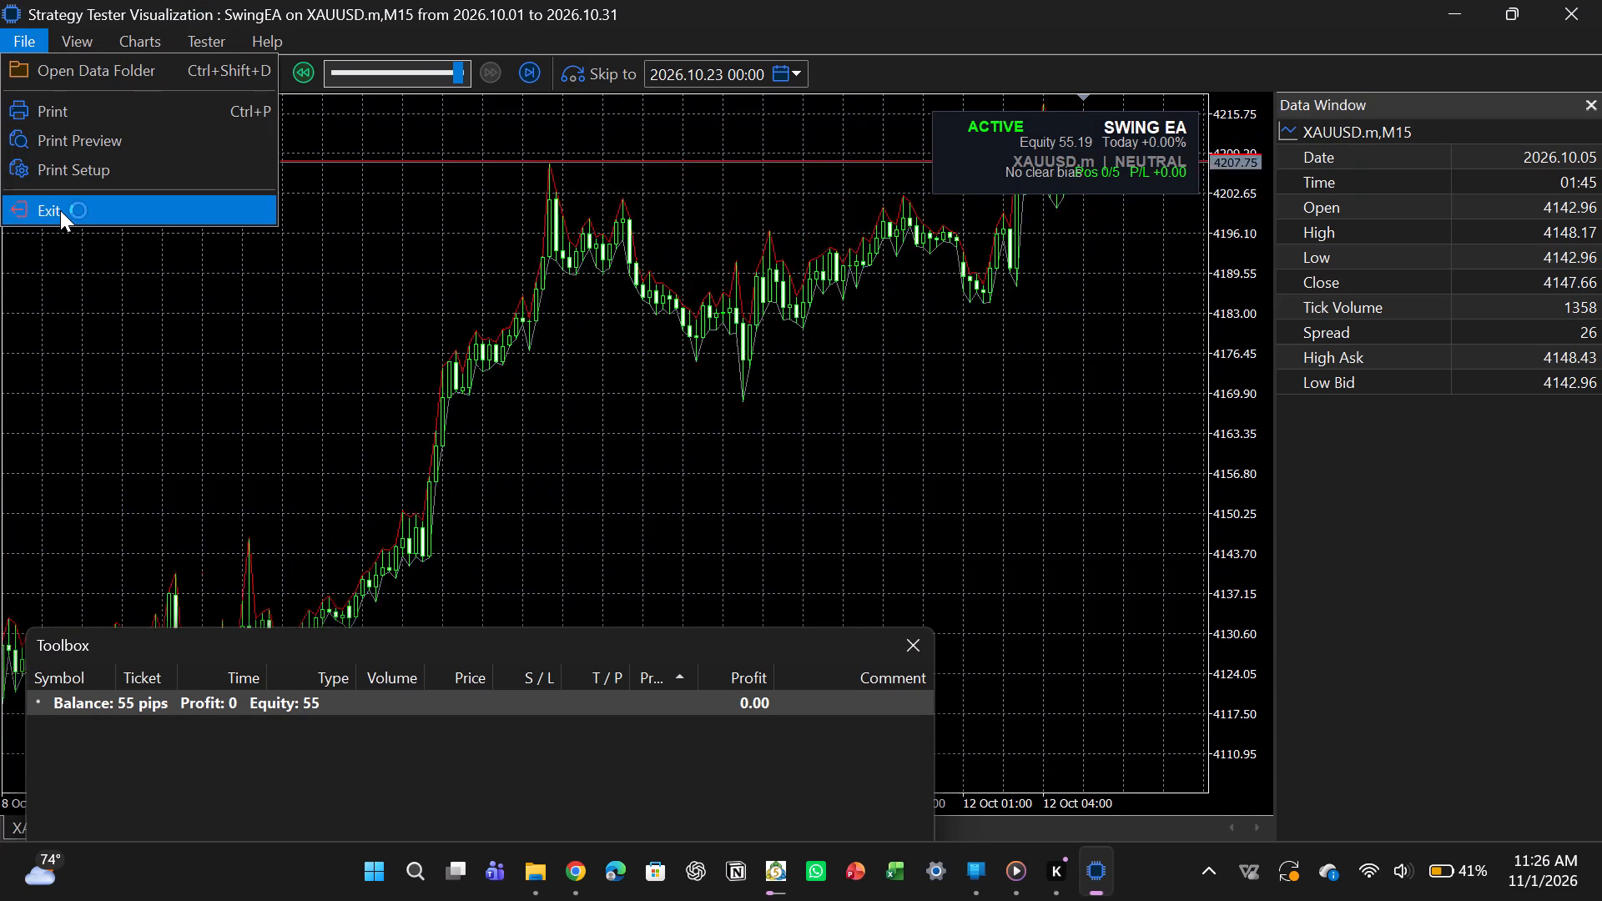
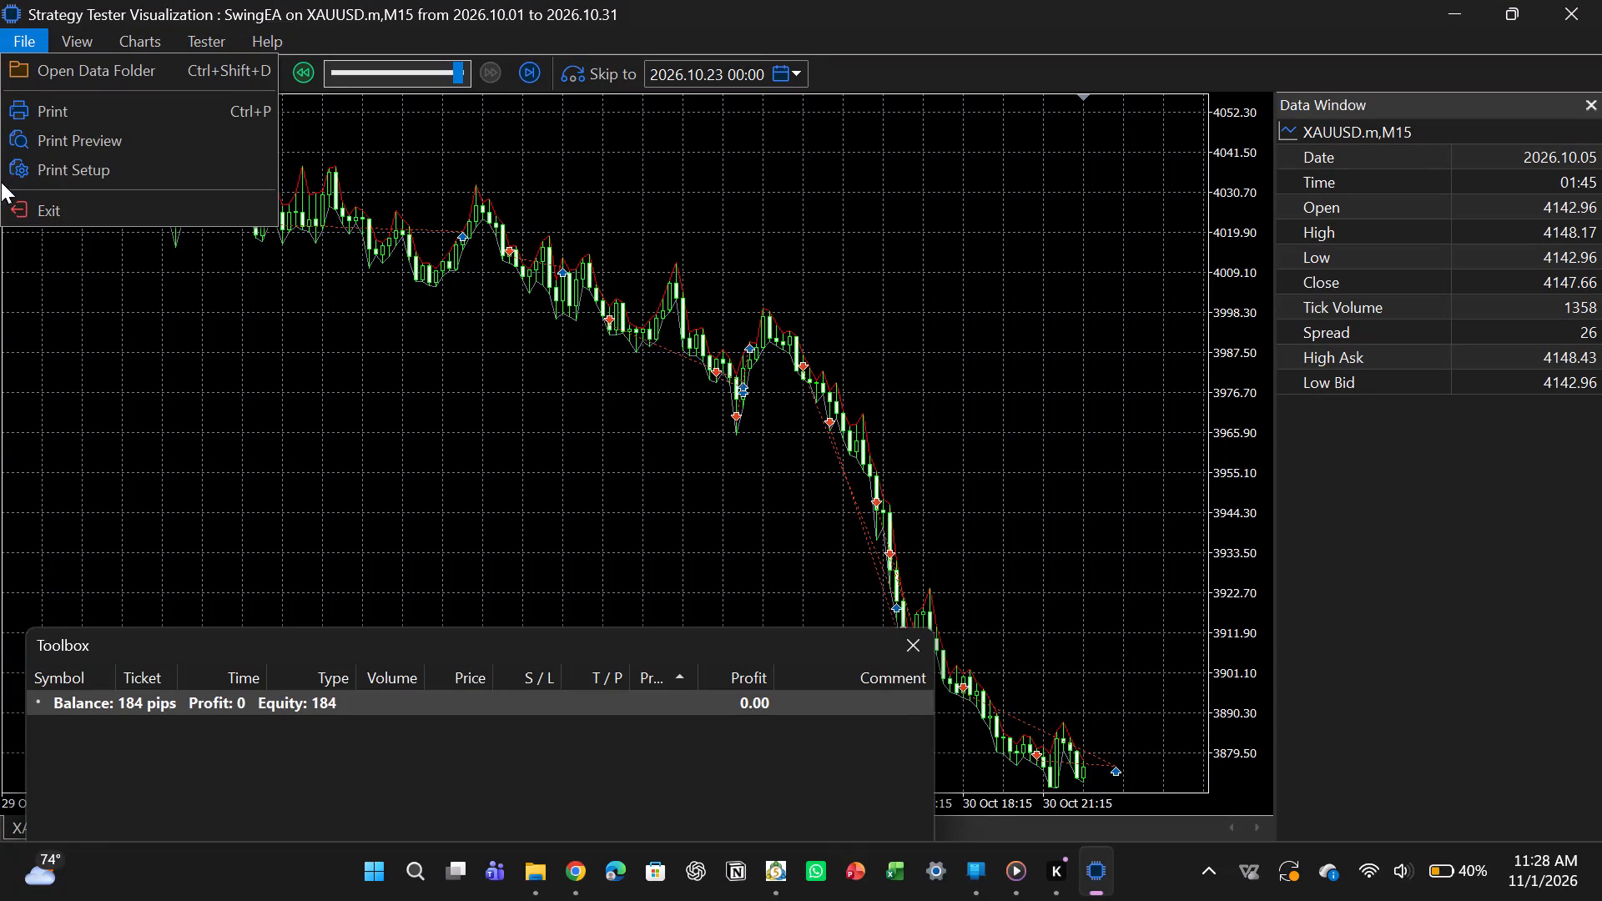
Exit the Strategy Tester visualization of the SwingEA test on XAUUSD.m.
{"action": "left_click", "coordinate": [37, 43]}
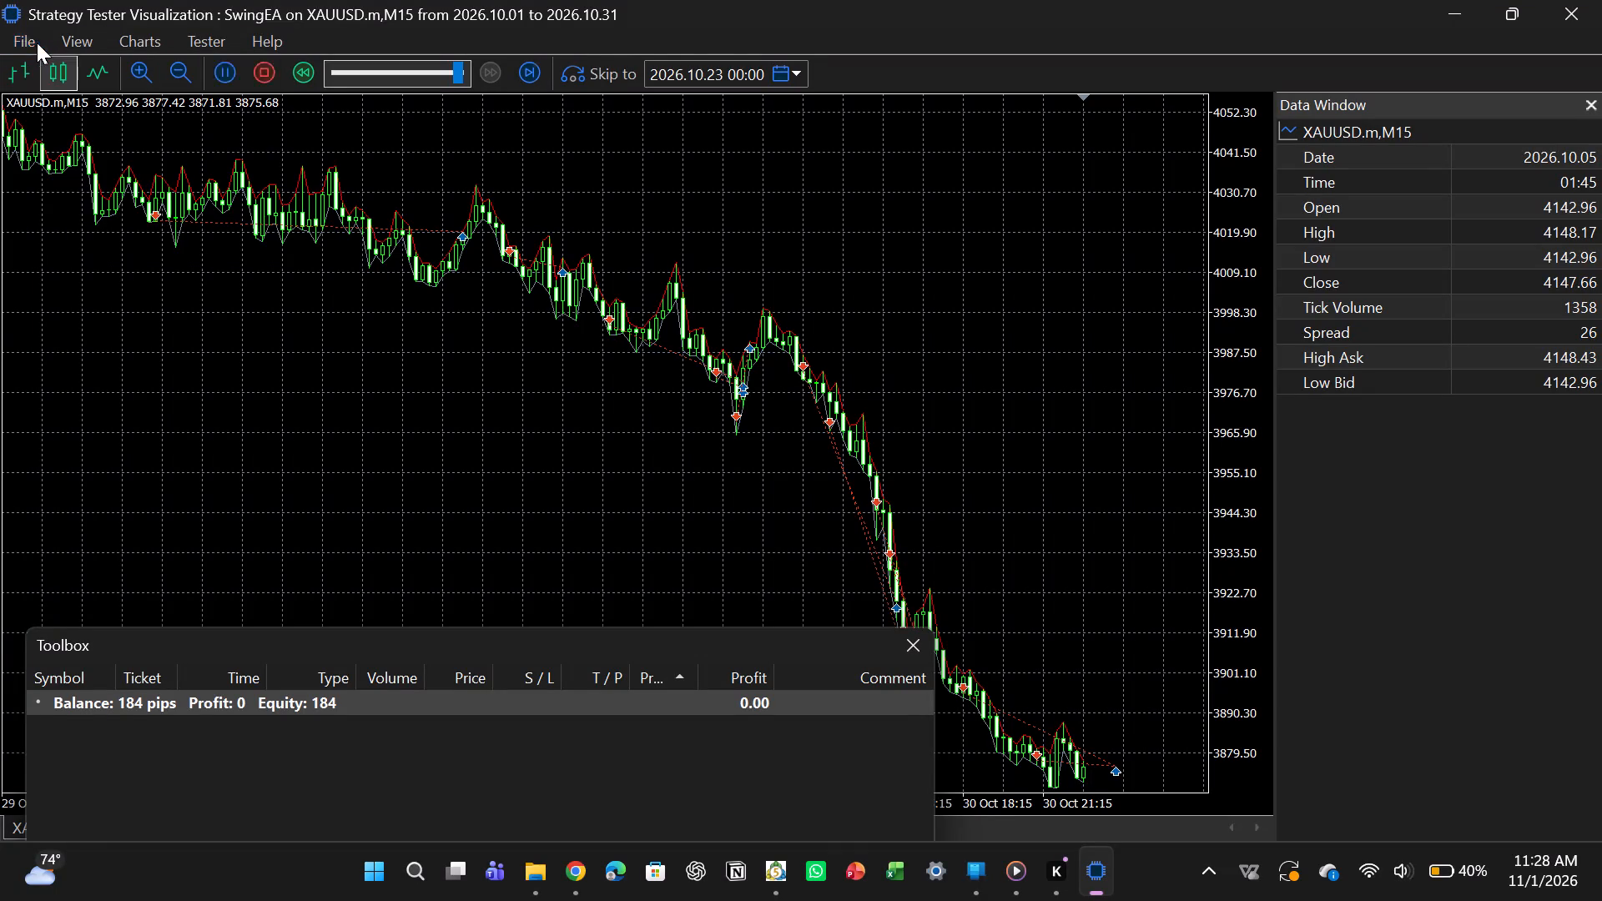
{"action": "left_click", "coordinate": [27, 42]}
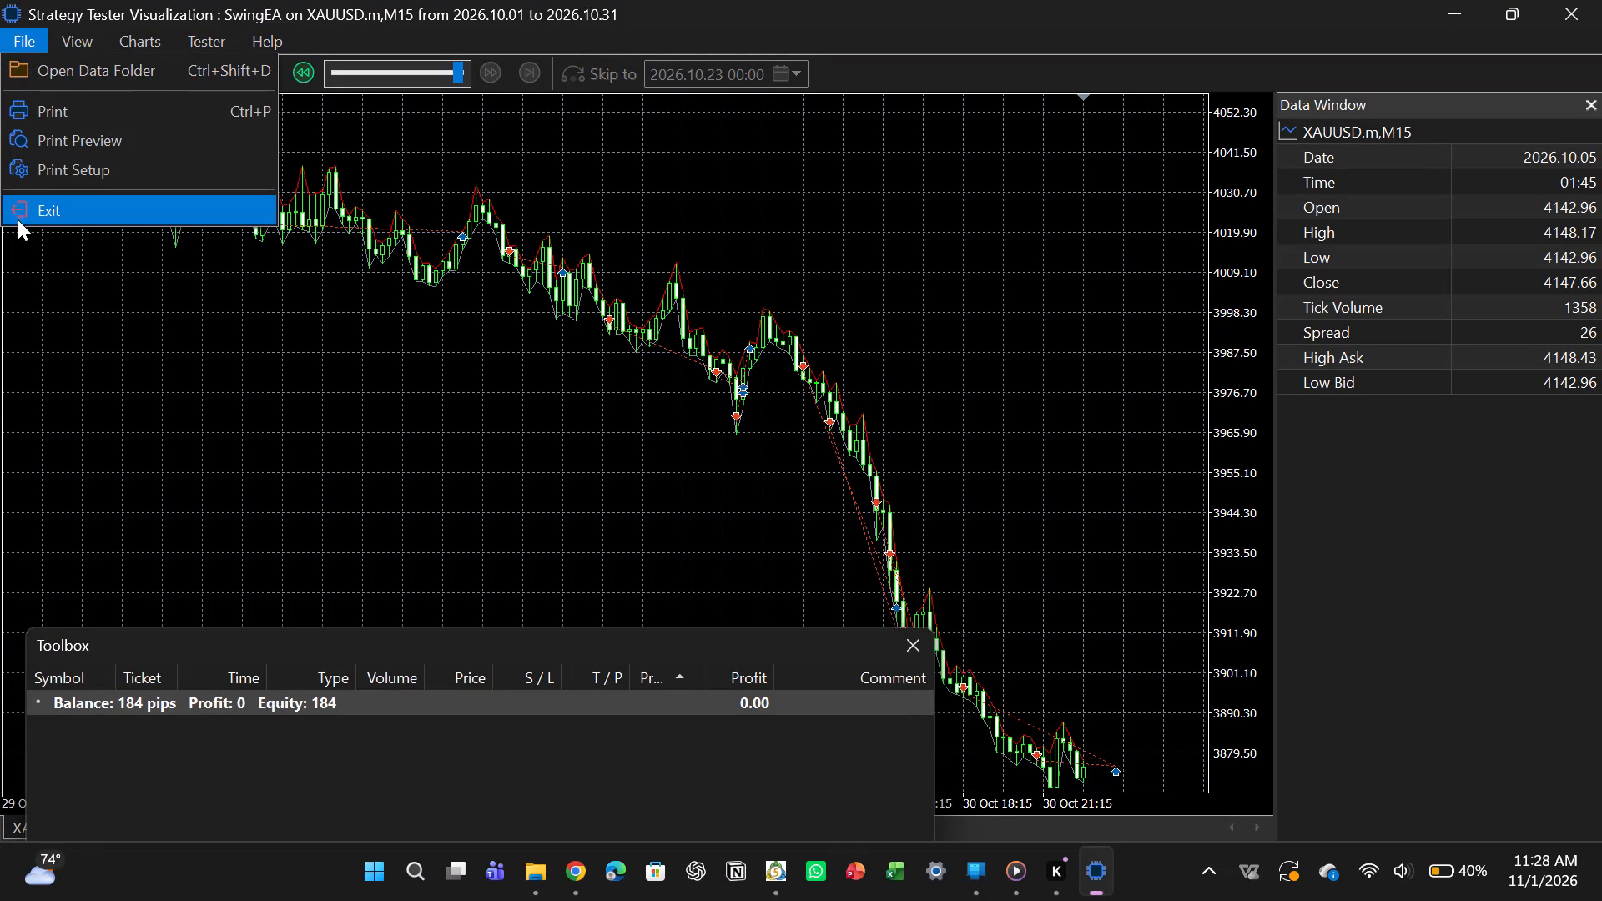
{"action": "left_click", "coordinate": [45, 209]}
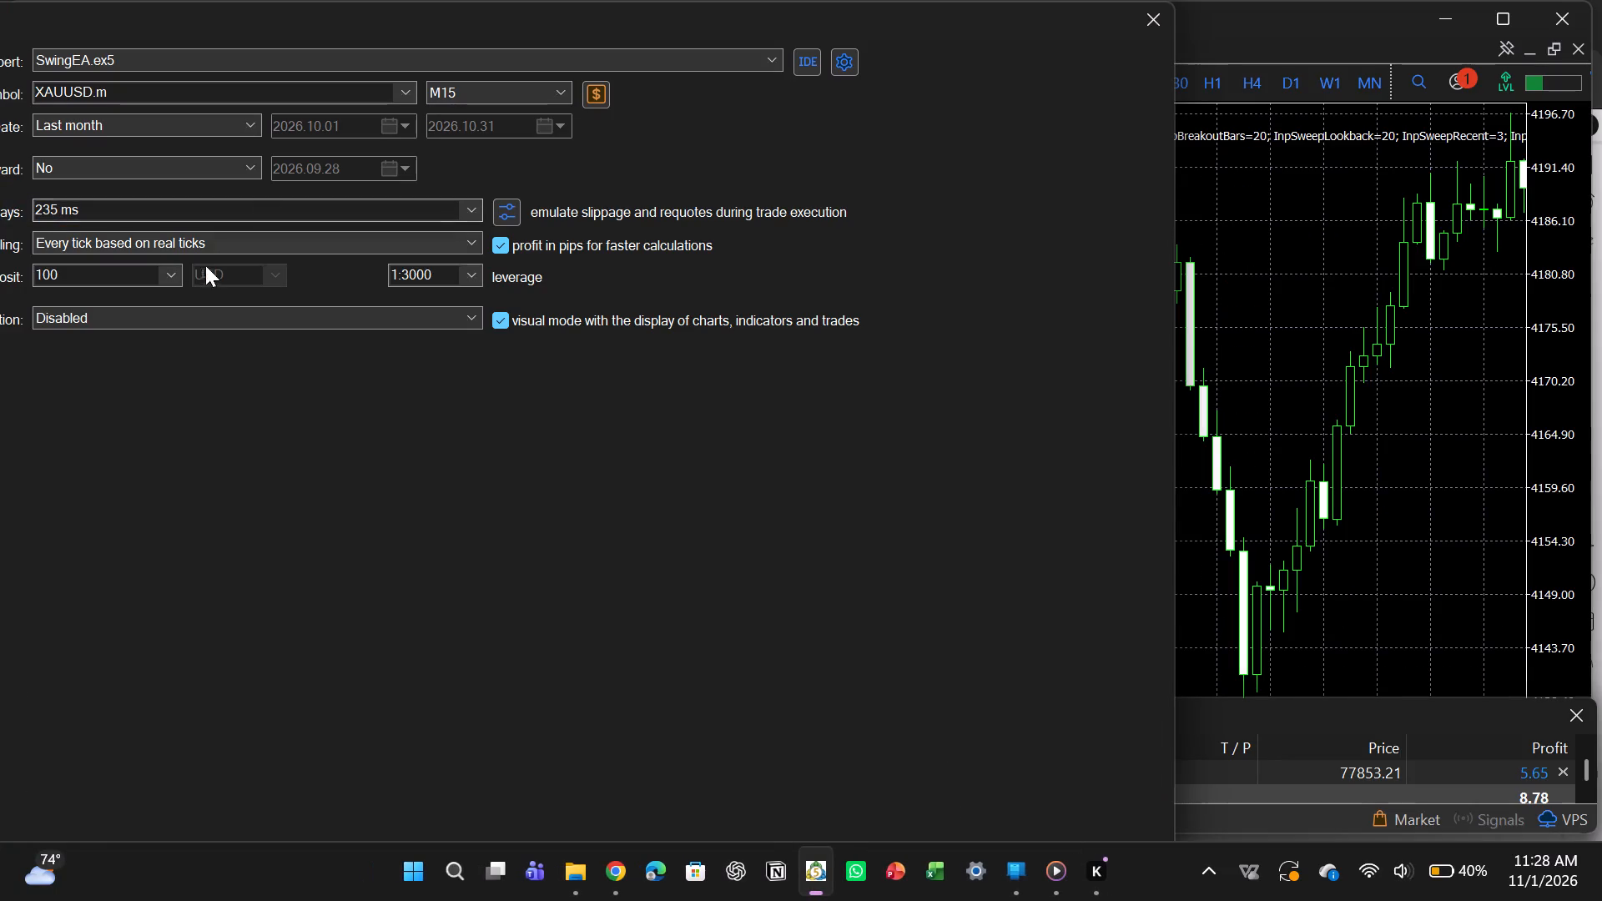
Configure the SwingEA test with a deposit of 10000 and the Last year date range.
{"action": "left_click", "coordinate": [82, 273]}
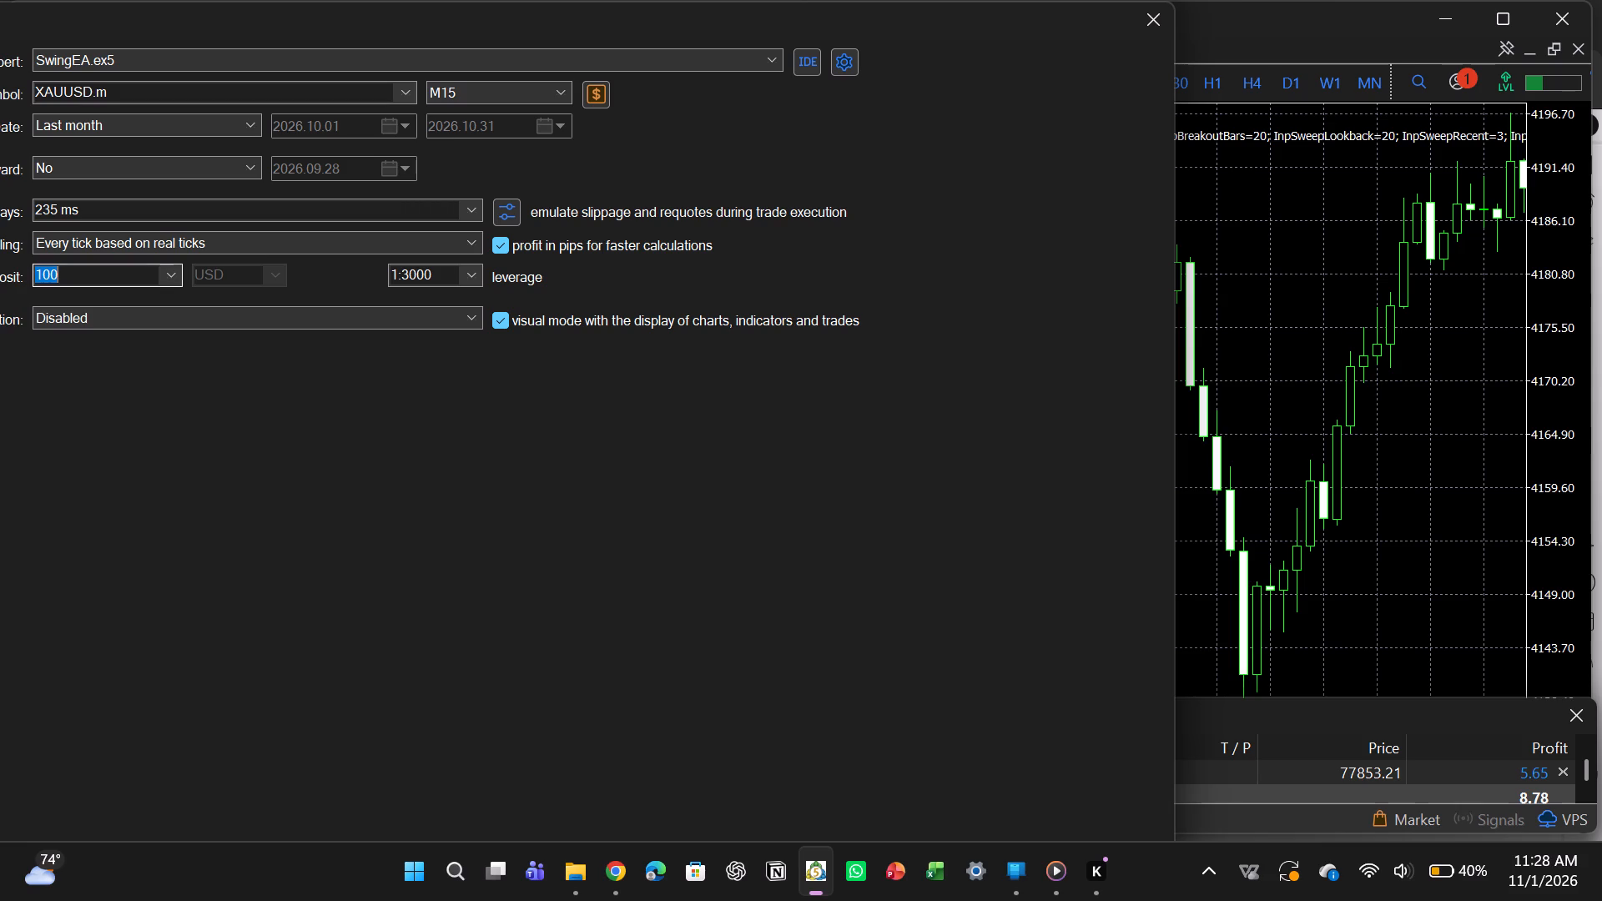
{"action": "key", "text": "BackSpace"}
{"action": "key", "text": "1"}
{"action": "type", "text": "000"}
{"action": "key", "text": "0"}
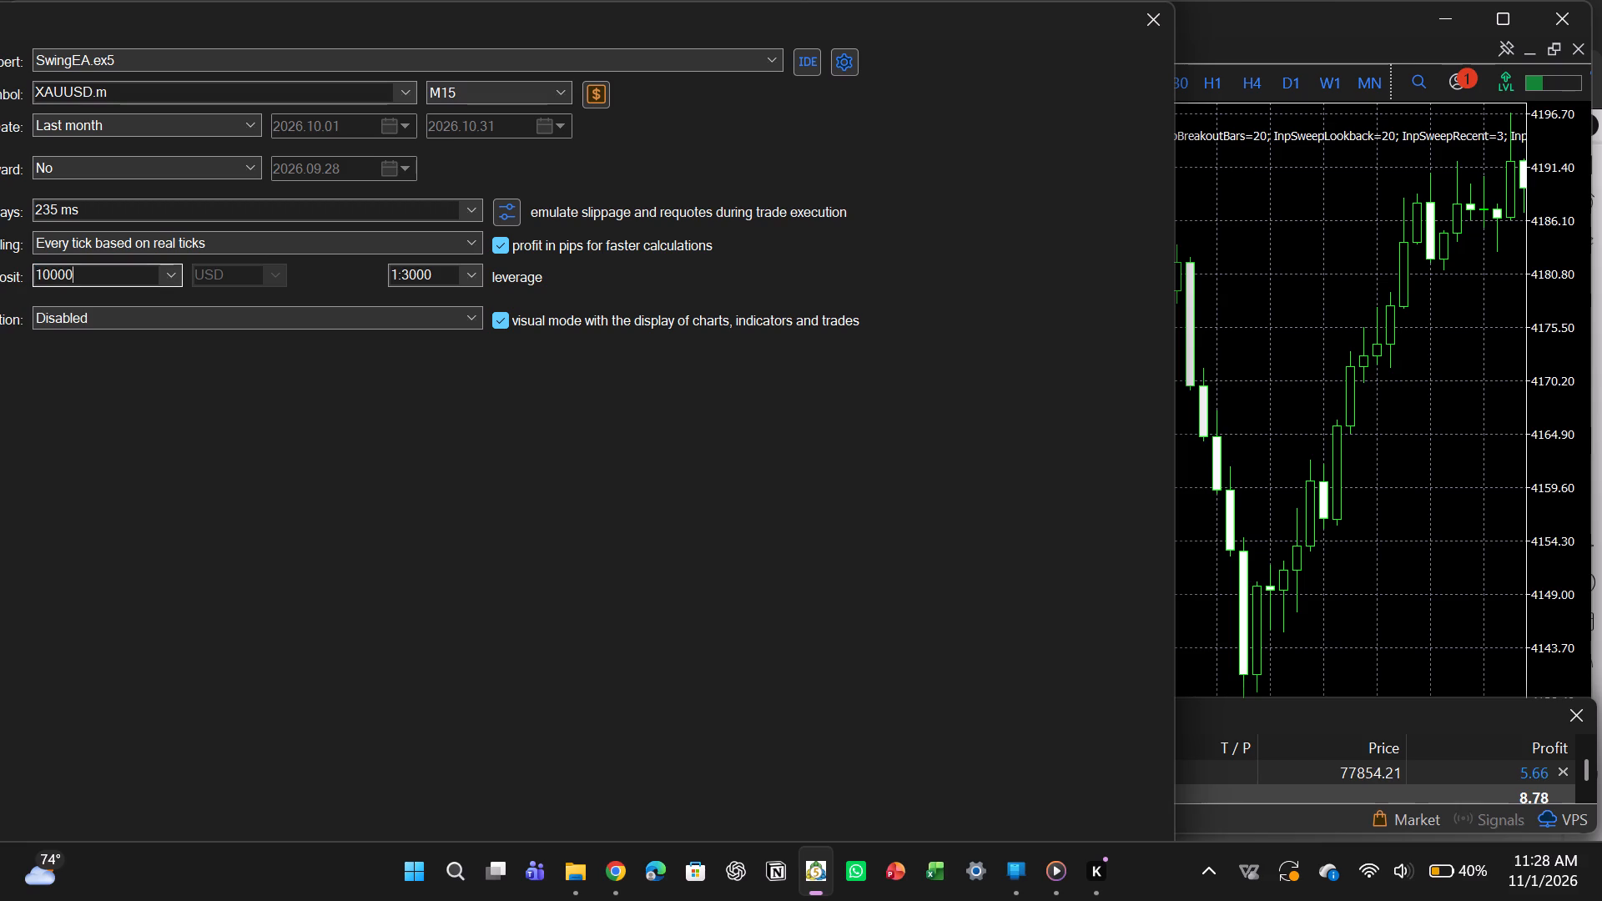
{"action": "left_click", "coordinate": [249, 119]}
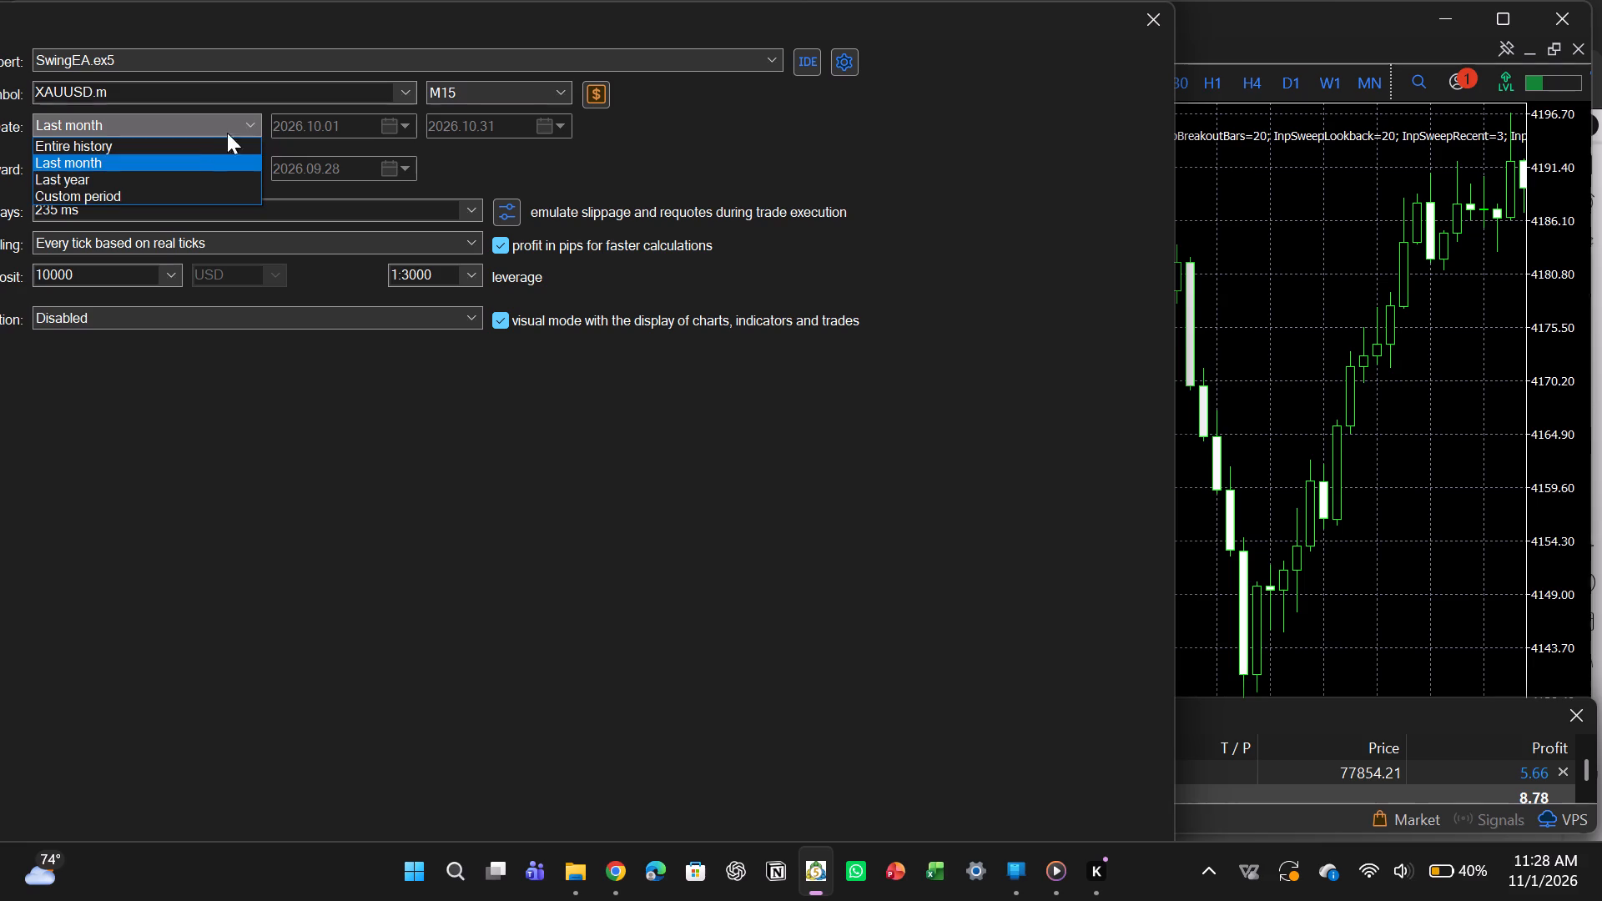
{"action": "left_click", "coordinate": [89, 180]}
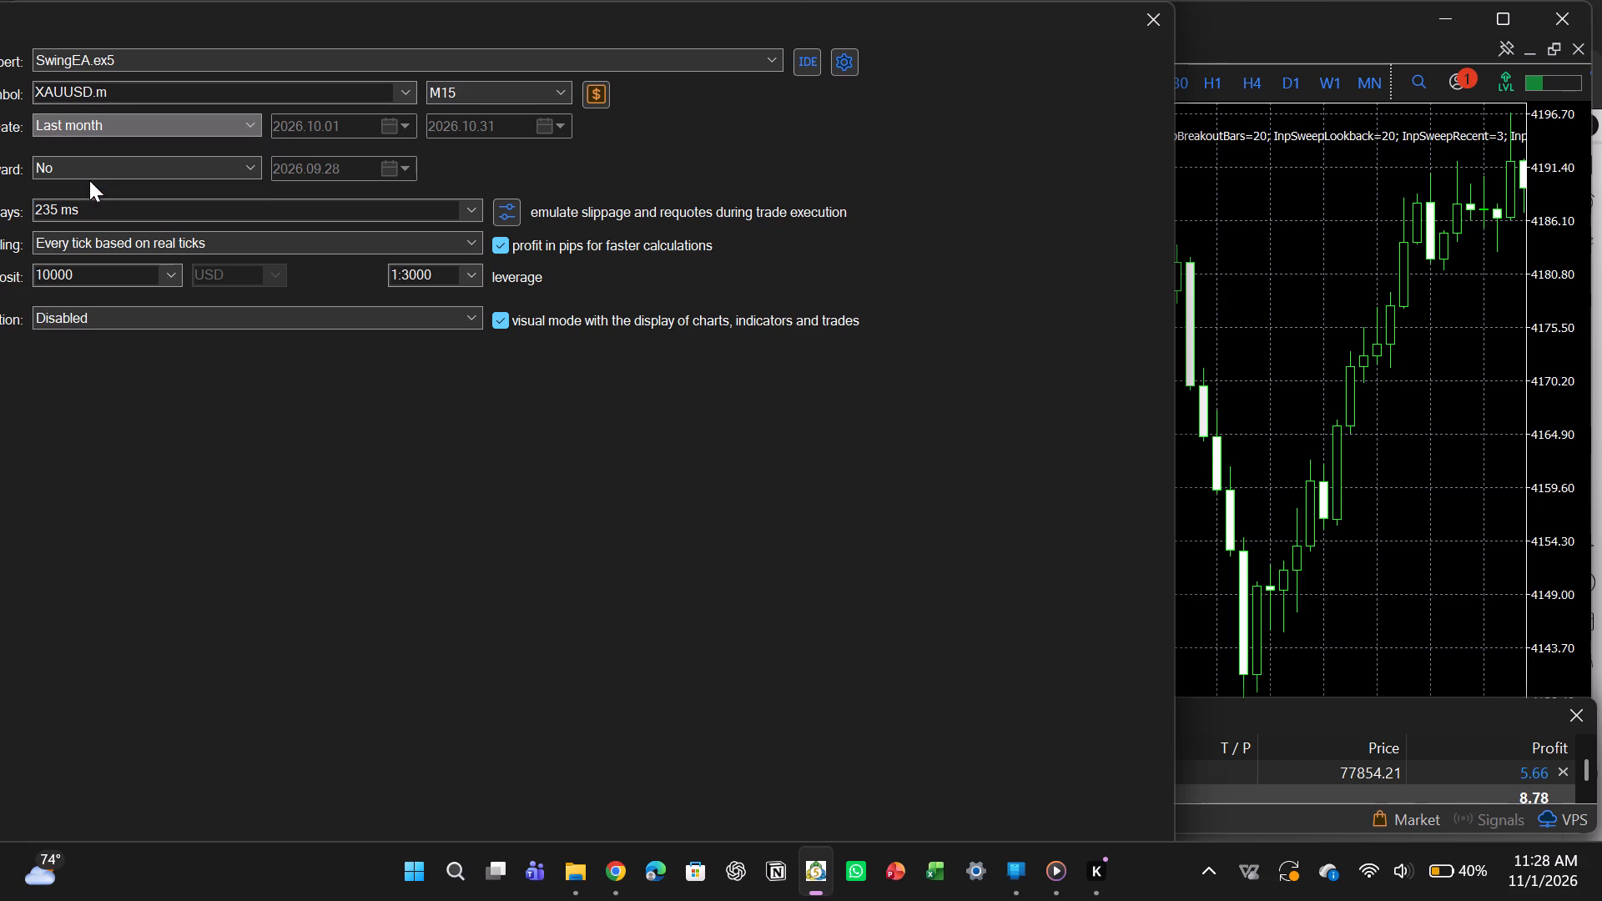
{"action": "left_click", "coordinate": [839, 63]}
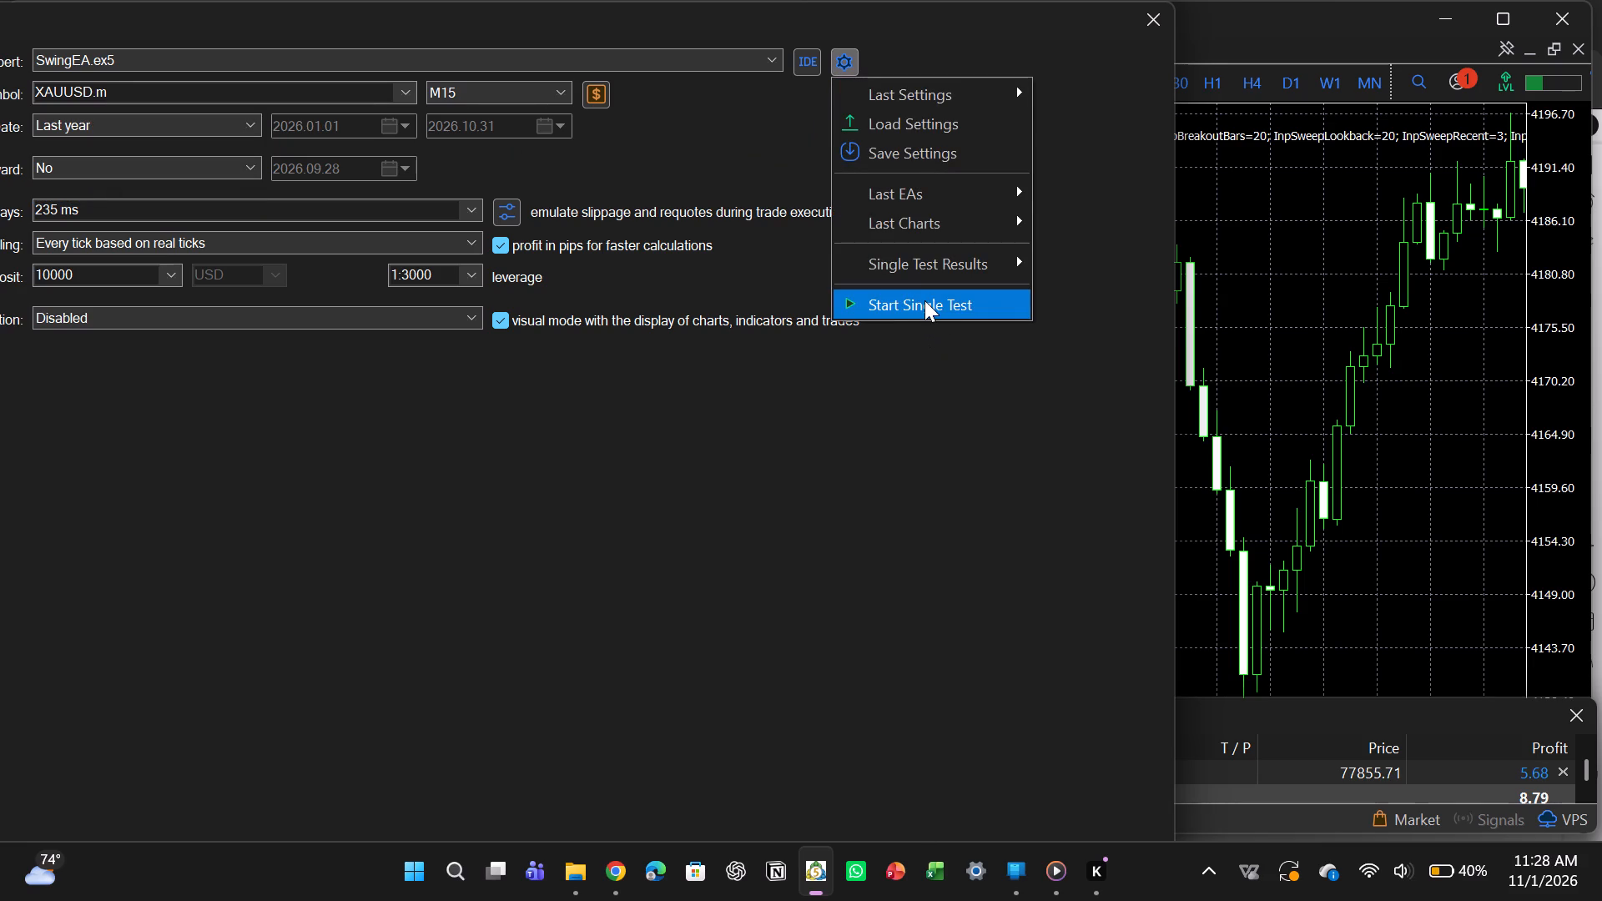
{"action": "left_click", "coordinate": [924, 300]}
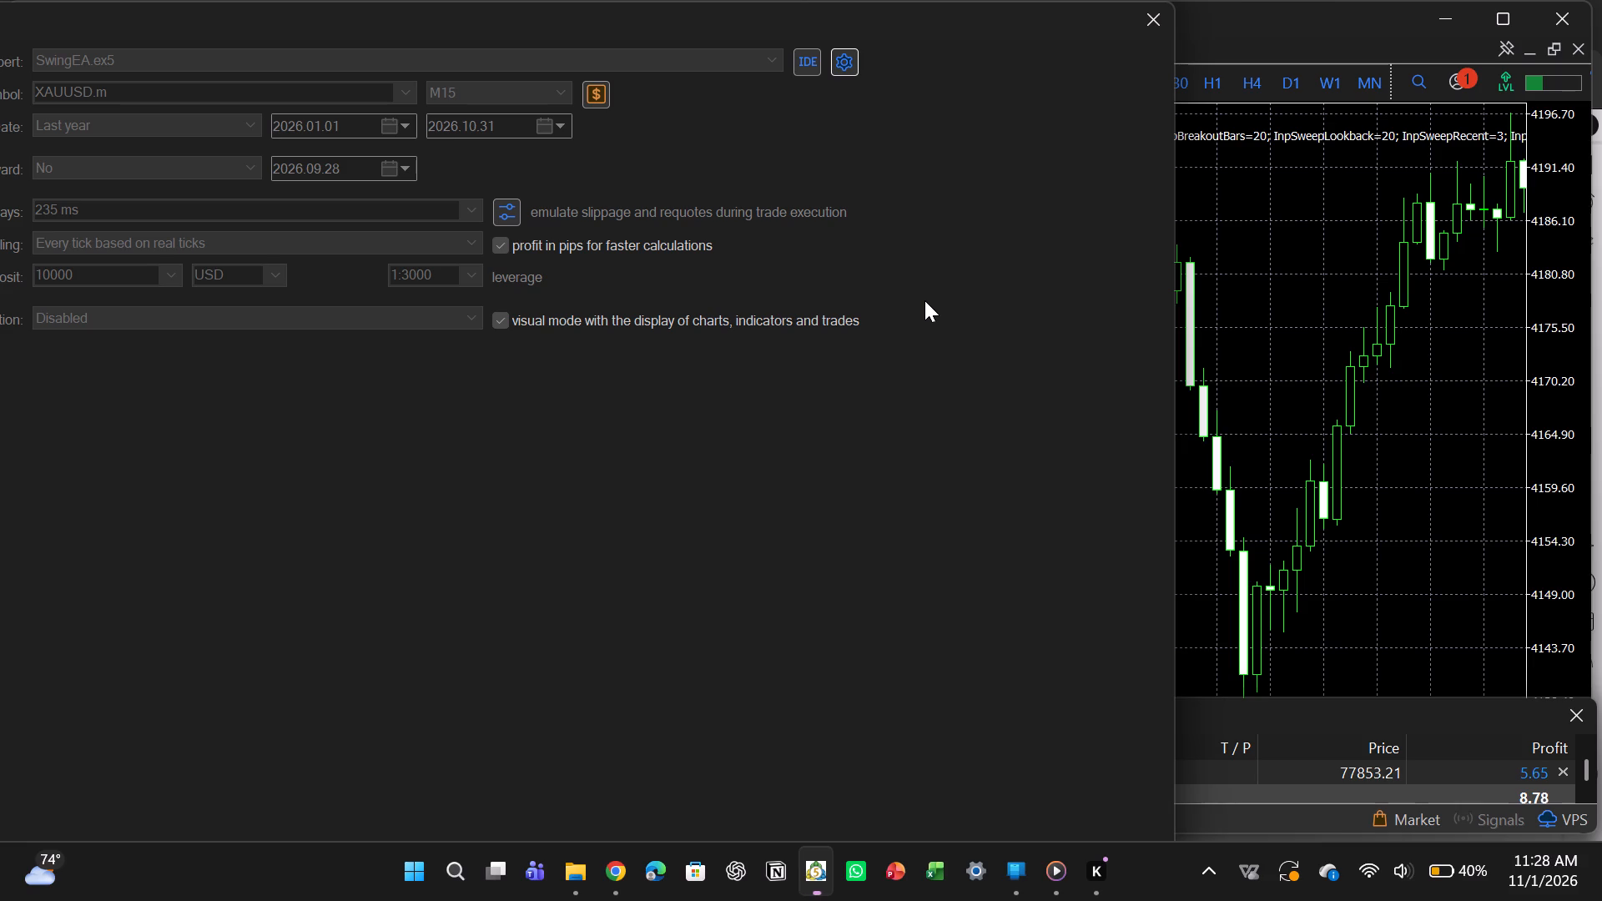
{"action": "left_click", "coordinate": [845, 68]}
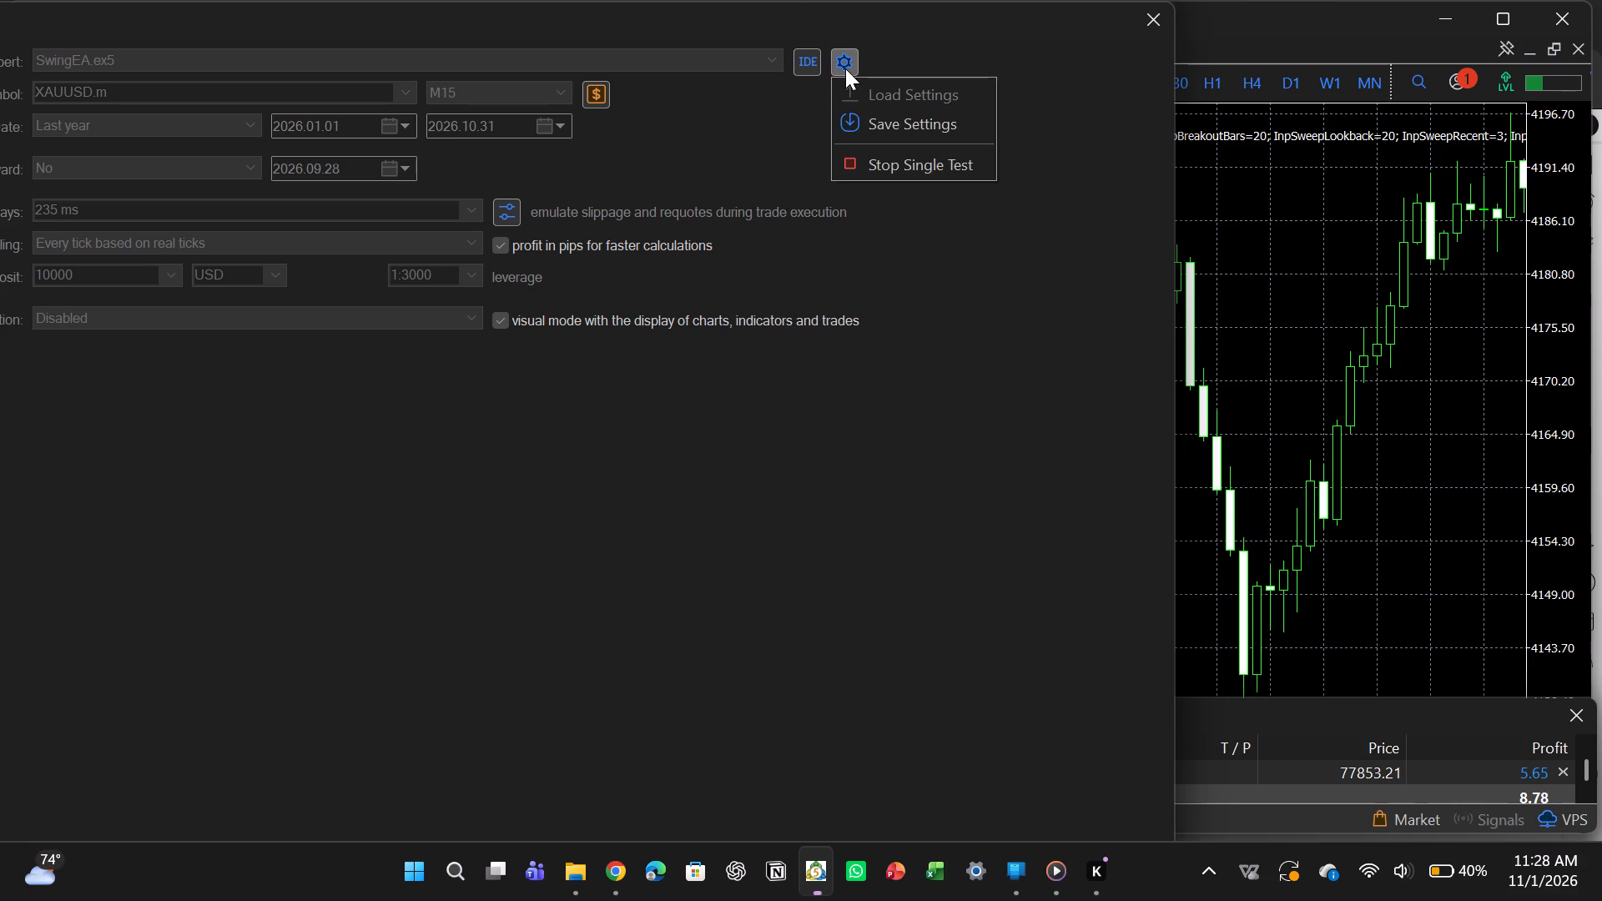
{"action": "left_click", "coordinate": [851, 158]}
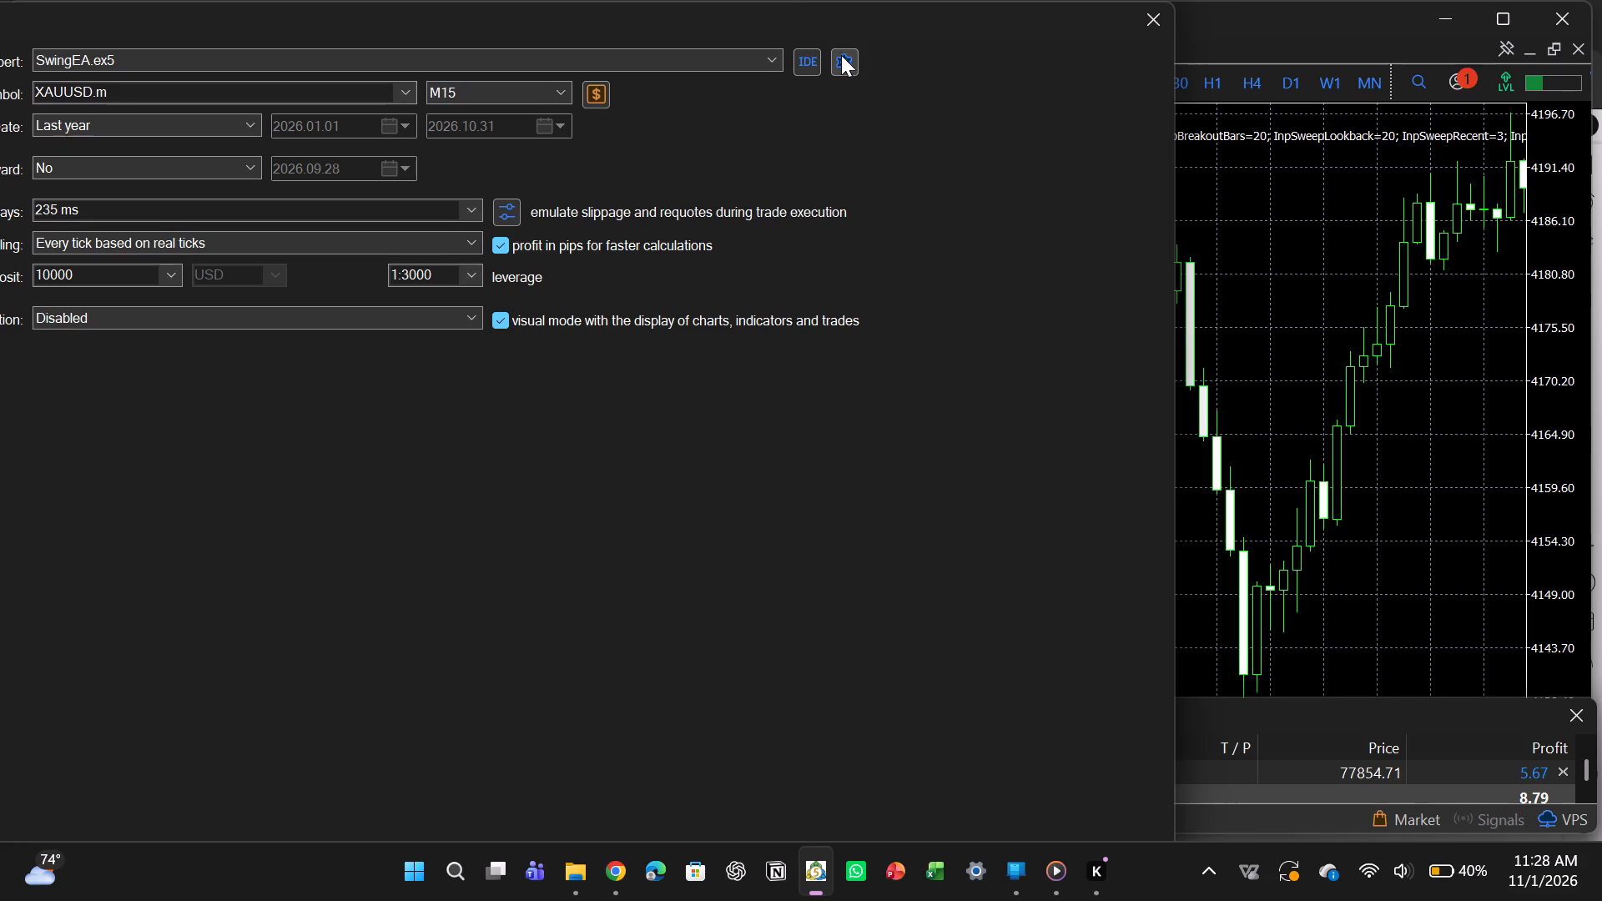
Start a single visual test of SwingEA on XAUUSD.m, M15, with the current tester settings.
{"action": "left_click", "coordinate": [842, 55]}
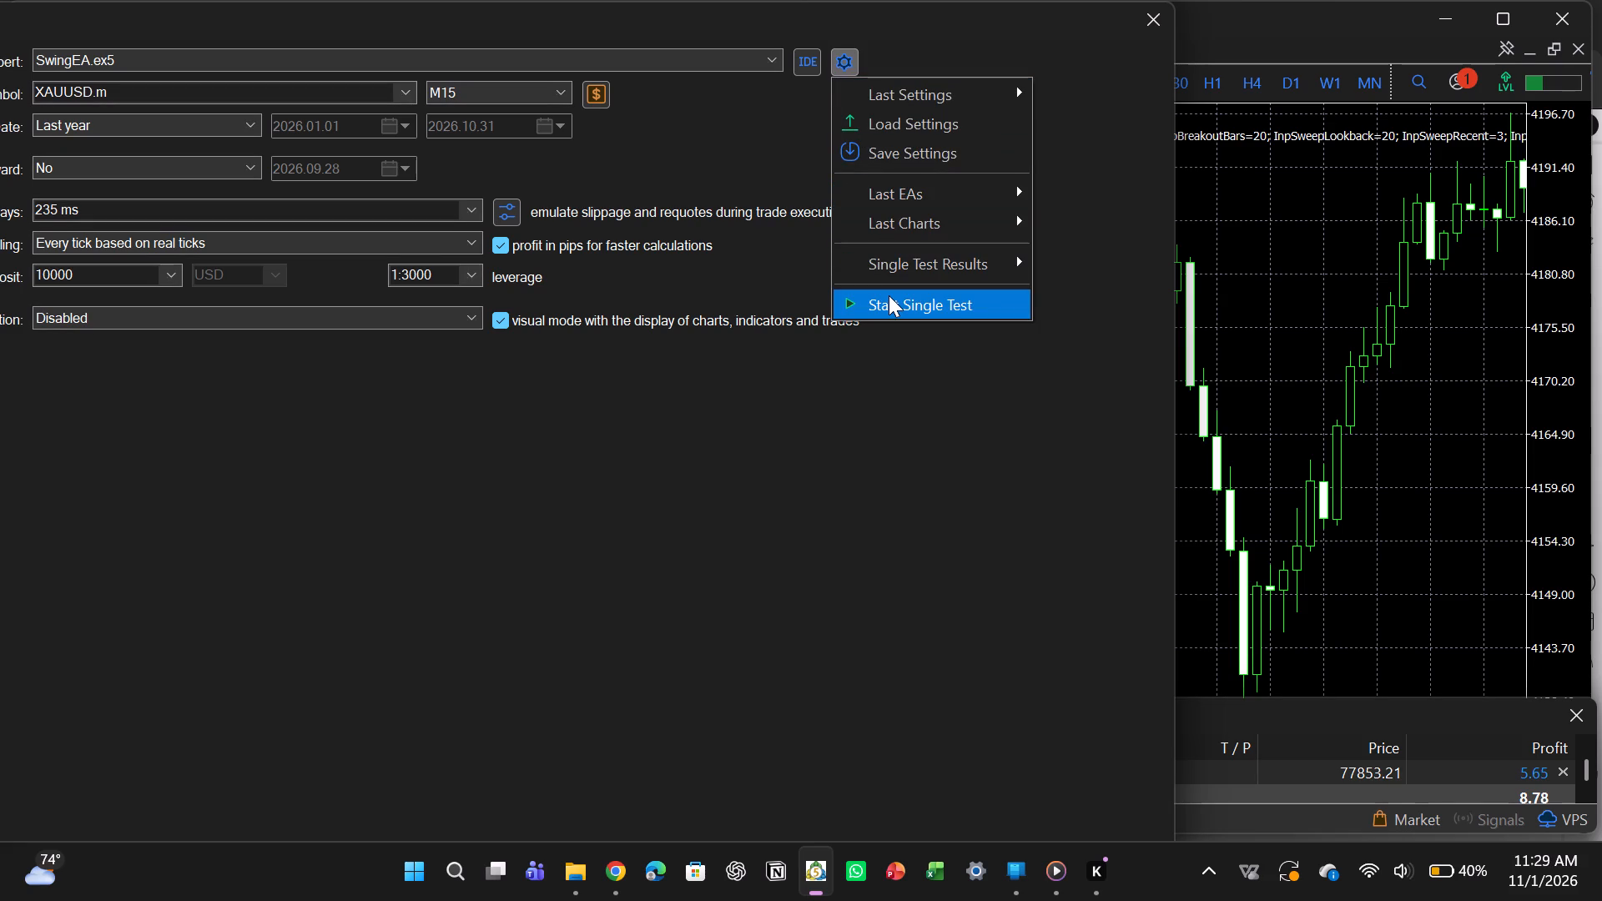
{"action": "left_click", "coordinate": [889, 299]}
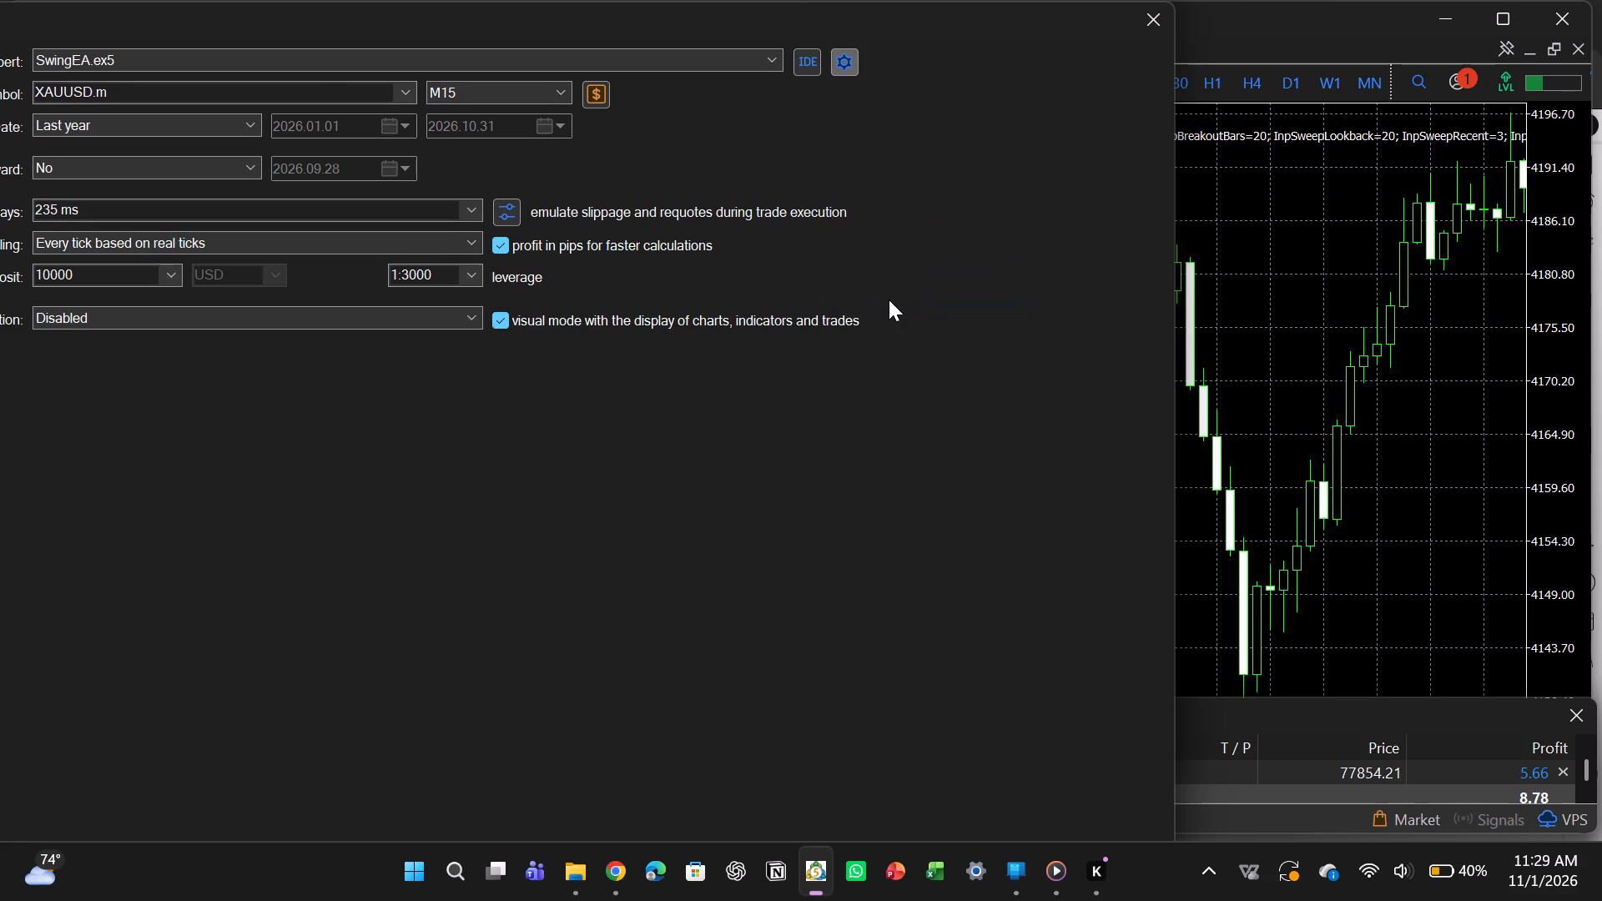
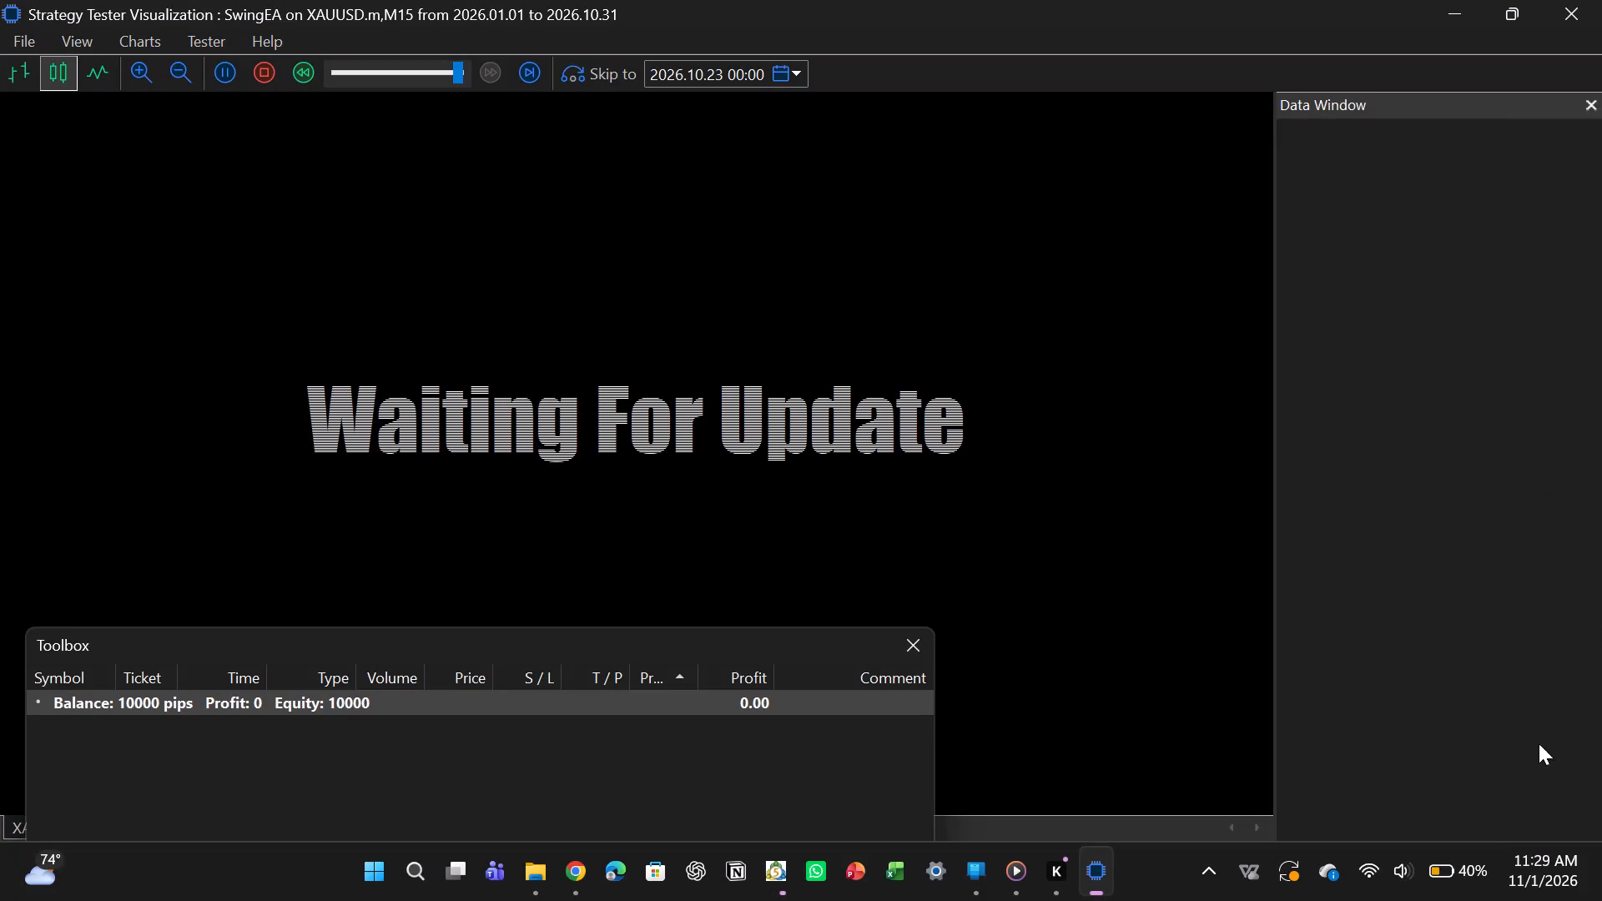
Resume the paused Media Player track from the system quick settings, and return to the SwingEA visual test.
{"action": "left_click", "coordinate": [1446, 872]}
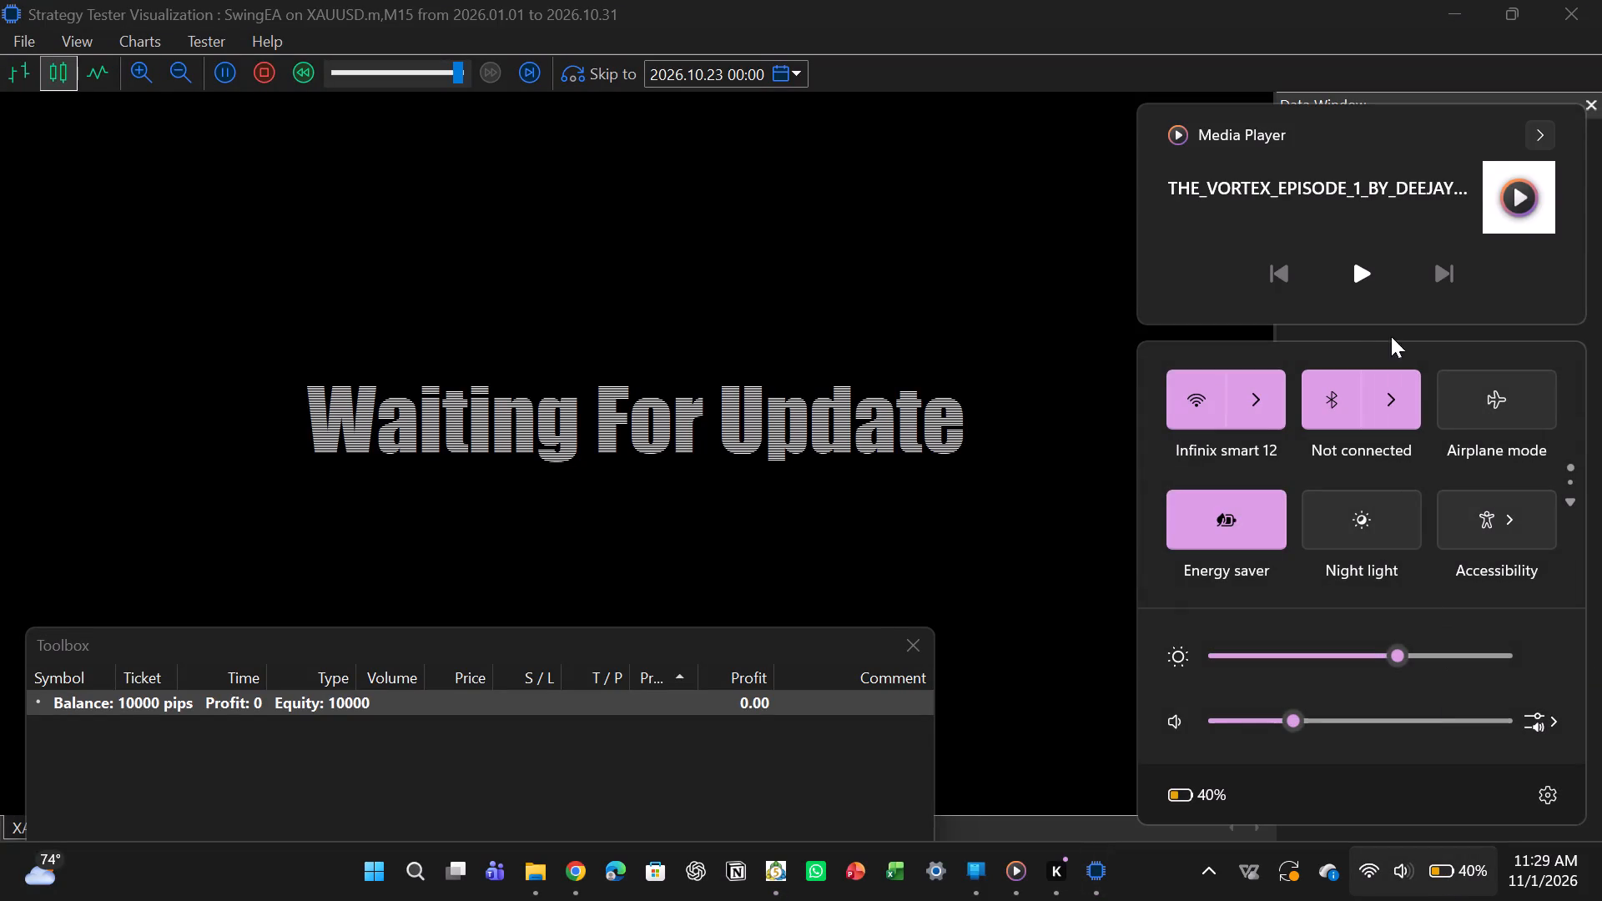
{"action": "left_click", "coordinate": [1358, 274]}
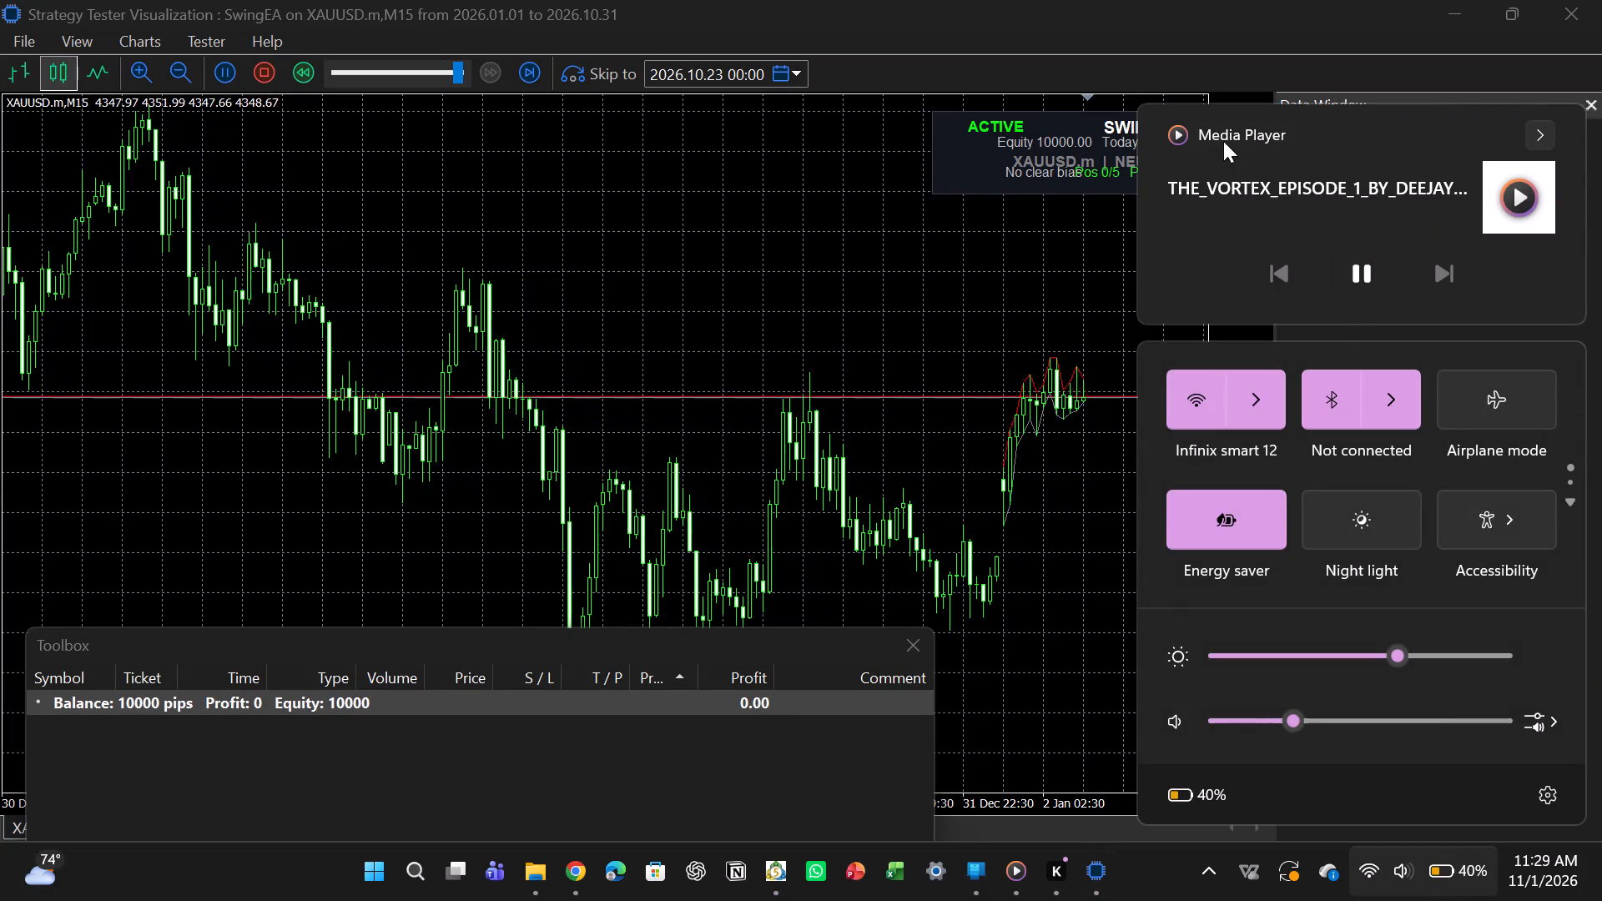
{"action": "left_click", "coordinate": [1034, 258]}
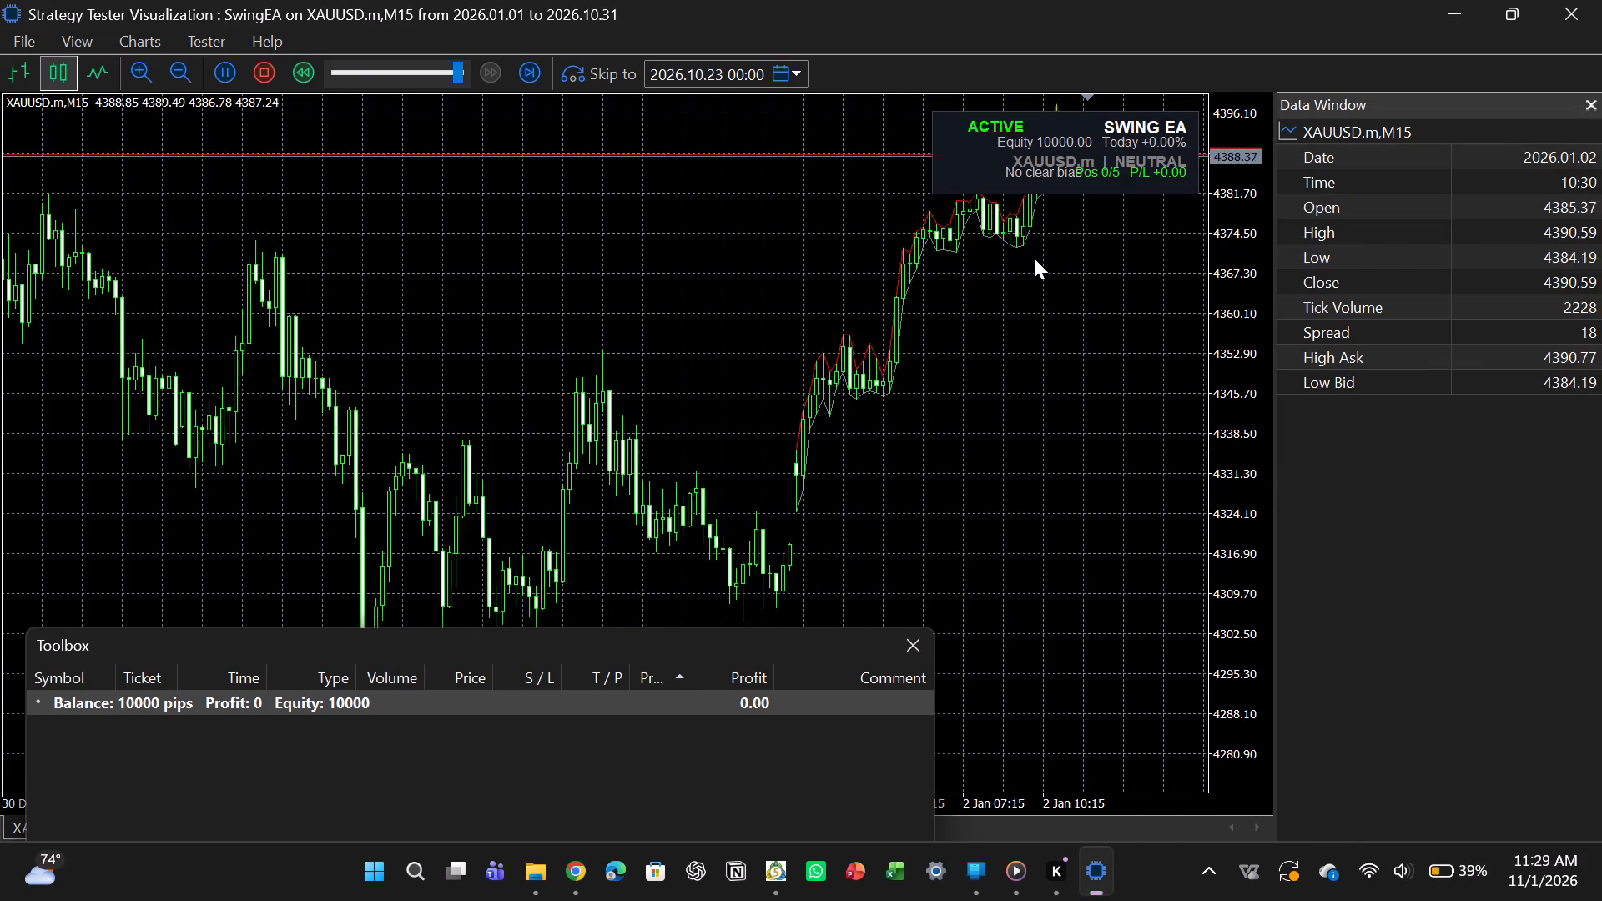
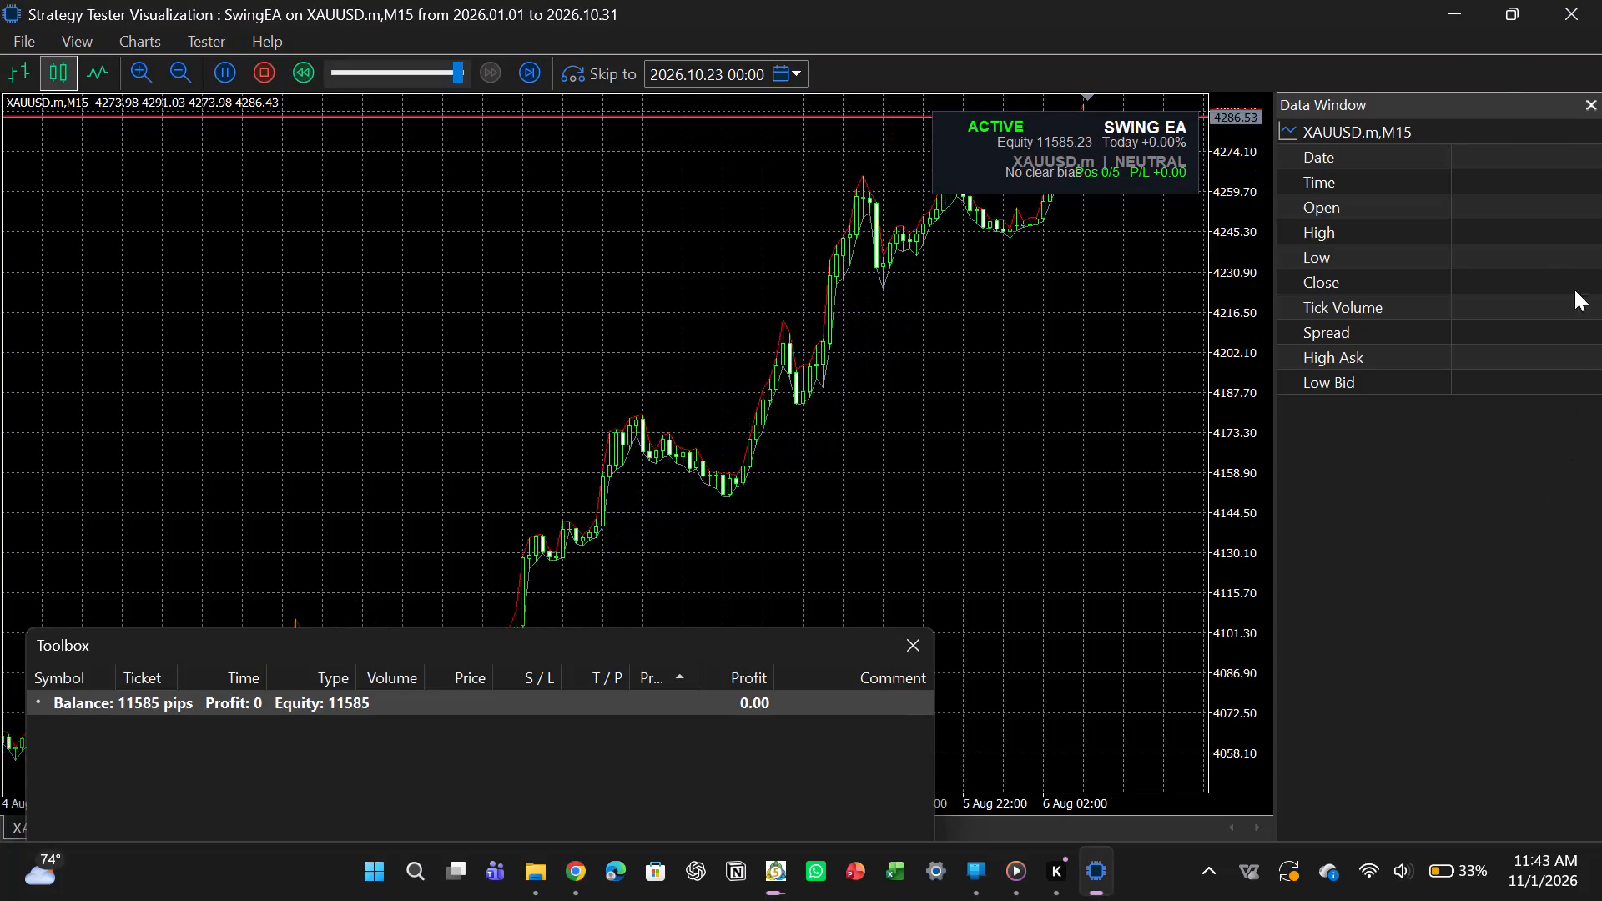
Switch to the TradingView chart in Chrome and examine recent BTCUSD price action on the 15-minute timeframe.
{"action": "left_click", "coordinate": [1461, 12]}
{"action": "left_click", "coordinate": [1461, 12]}
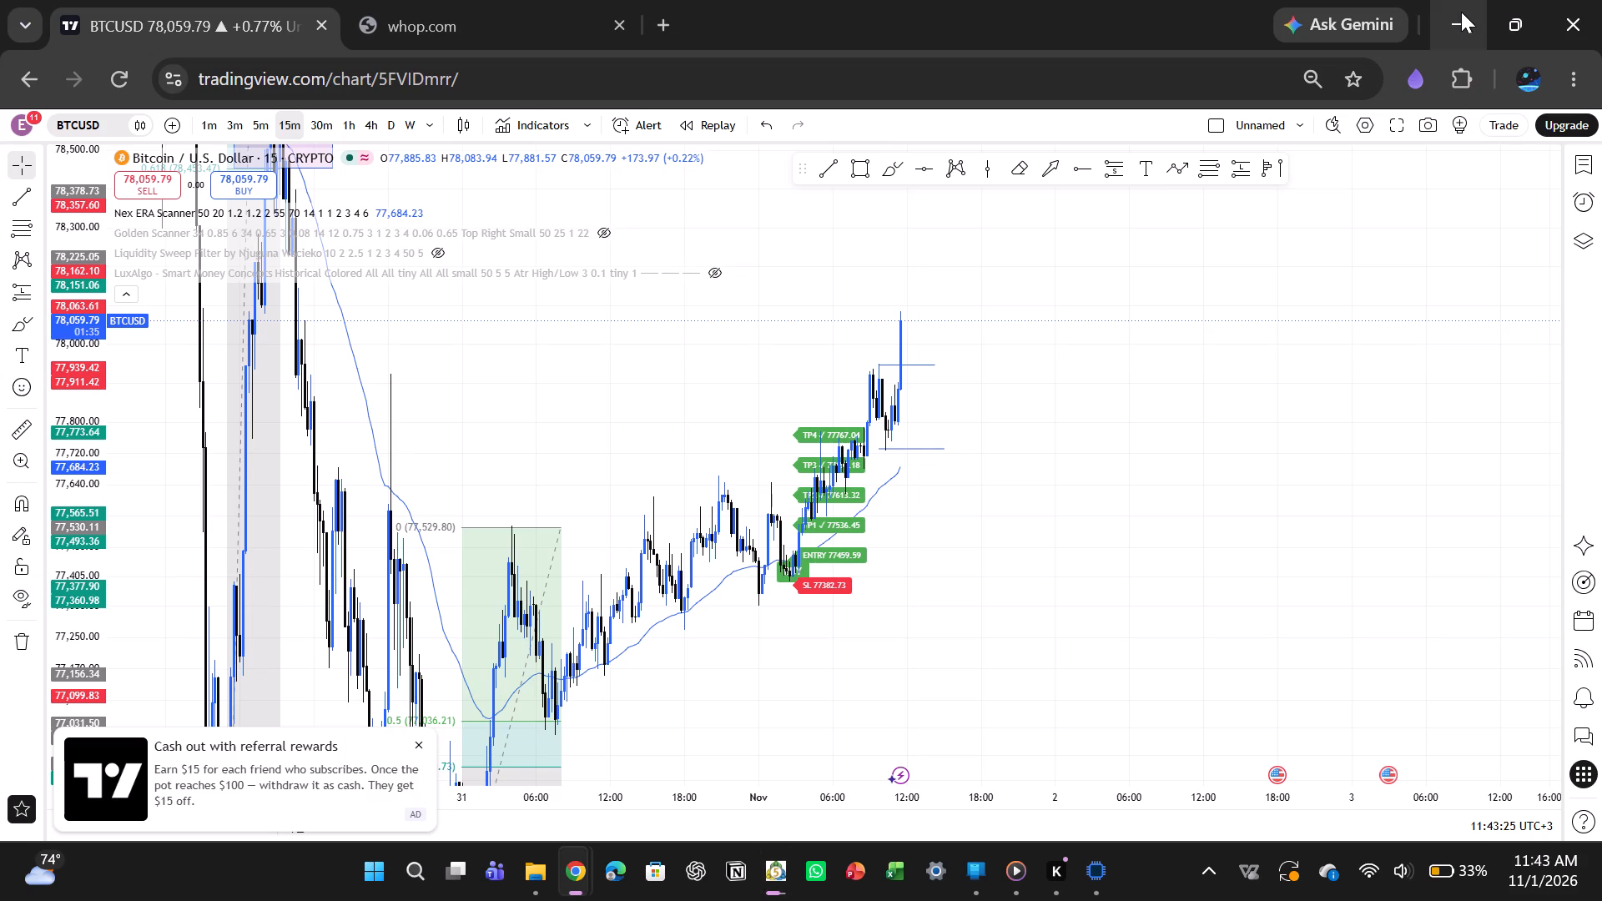
{"action": "left_click_drag", "start_coordinate": [1201, 333], "coordinate": [1179, 422]}
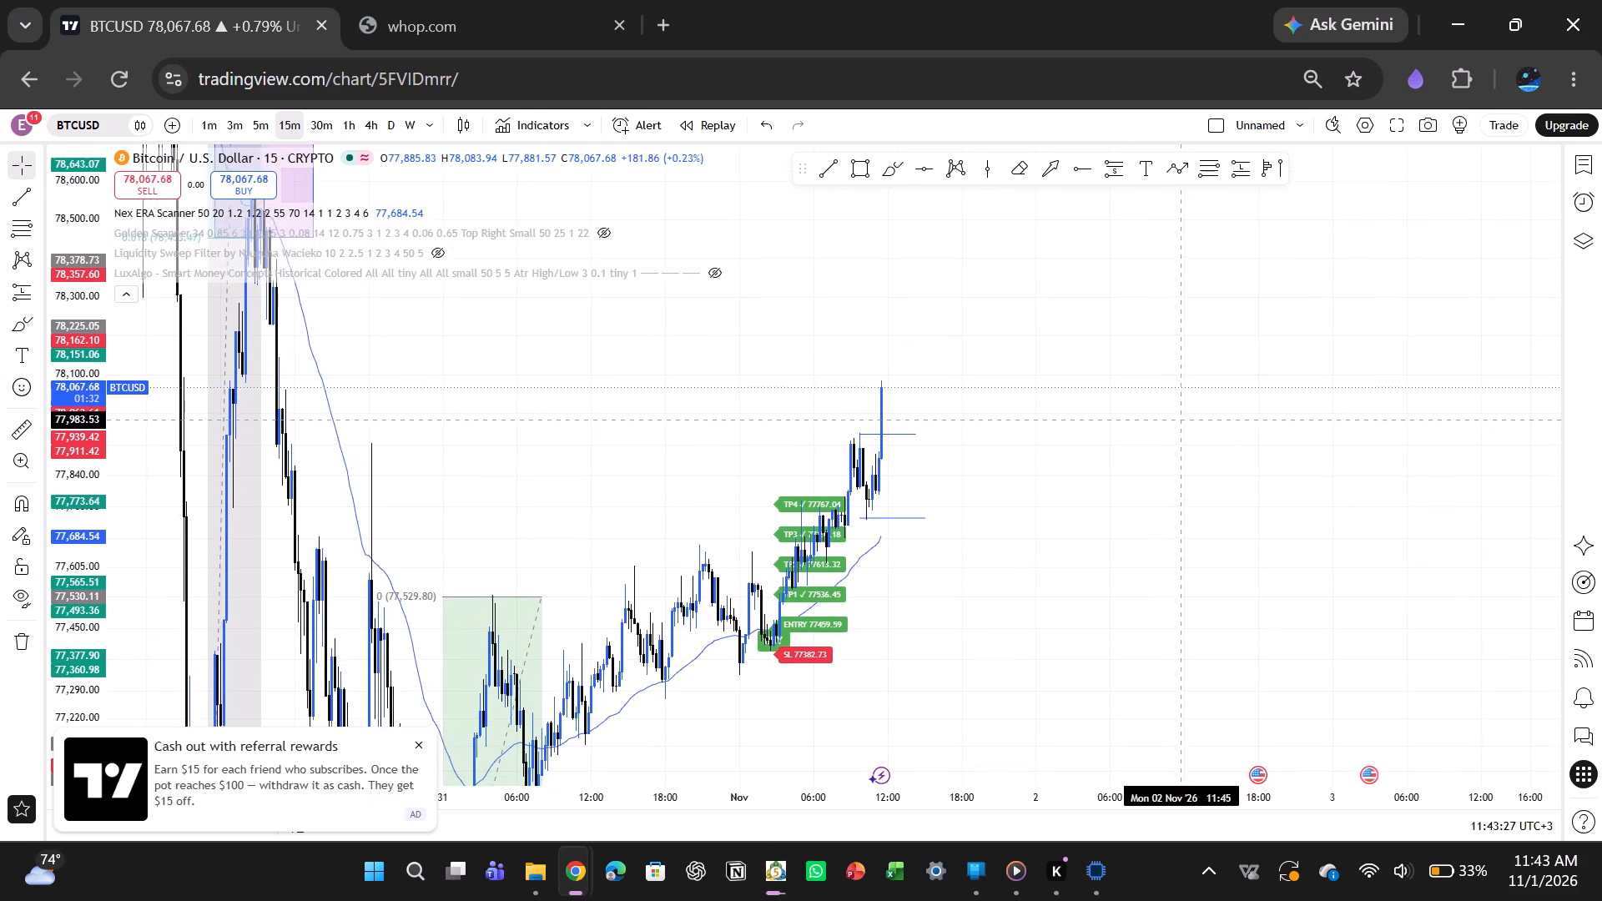
{"action": "left_click_drag", "start_coordinate": [1179, 422], "coordinate": [1174, 429]}
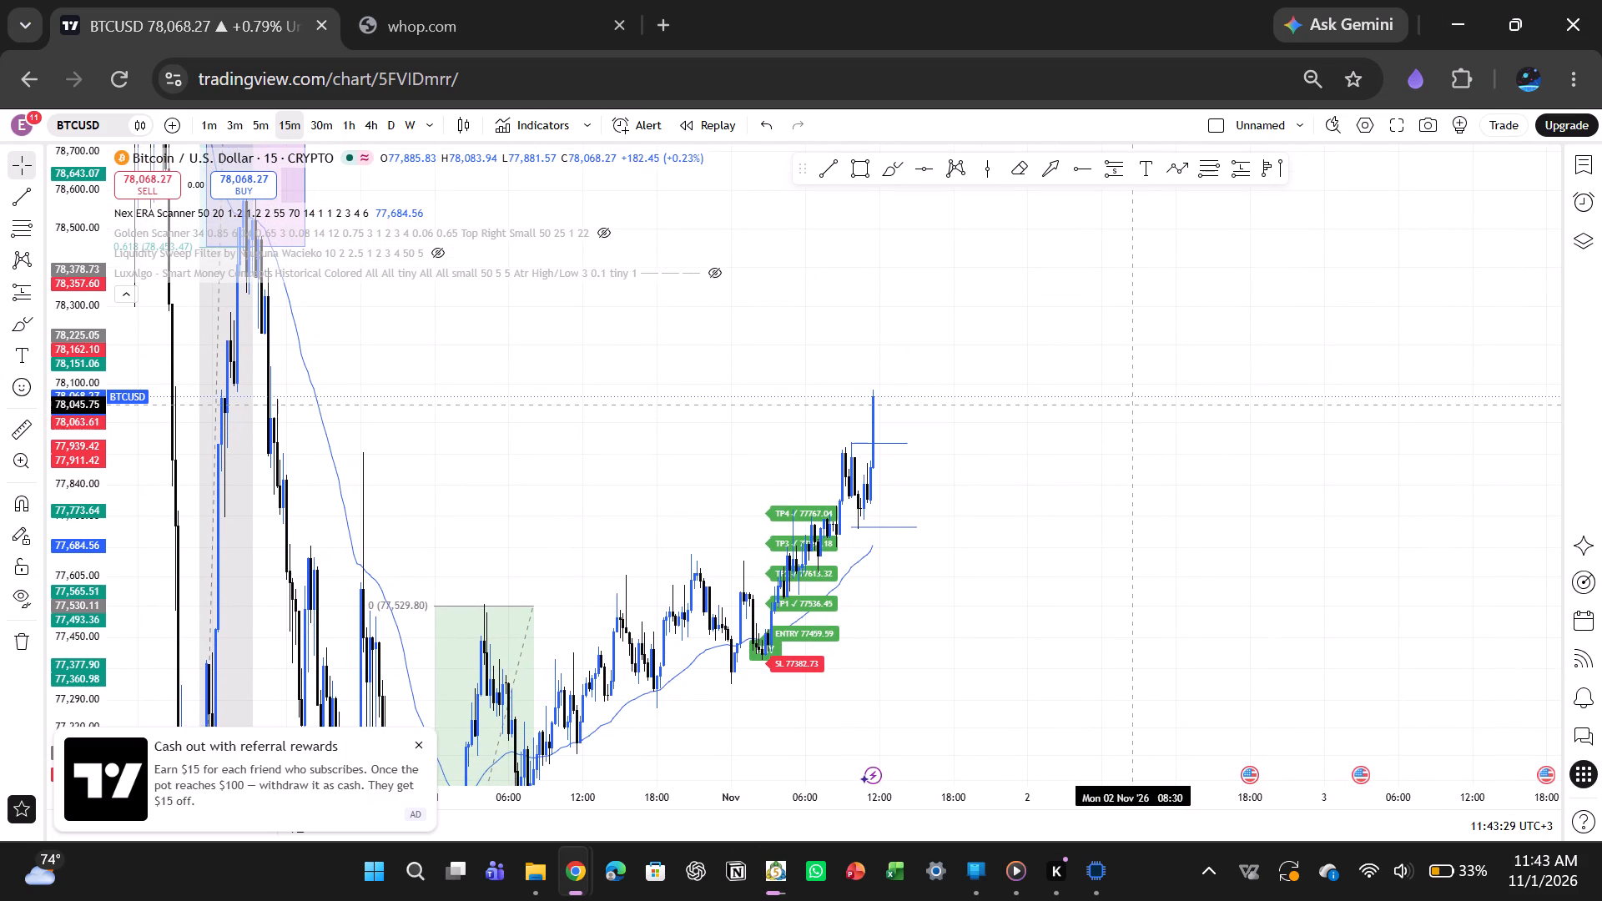
{"action": "left_click_drag", "start_coordinate": [1018, 370], "coordinate": [1018, 381]}
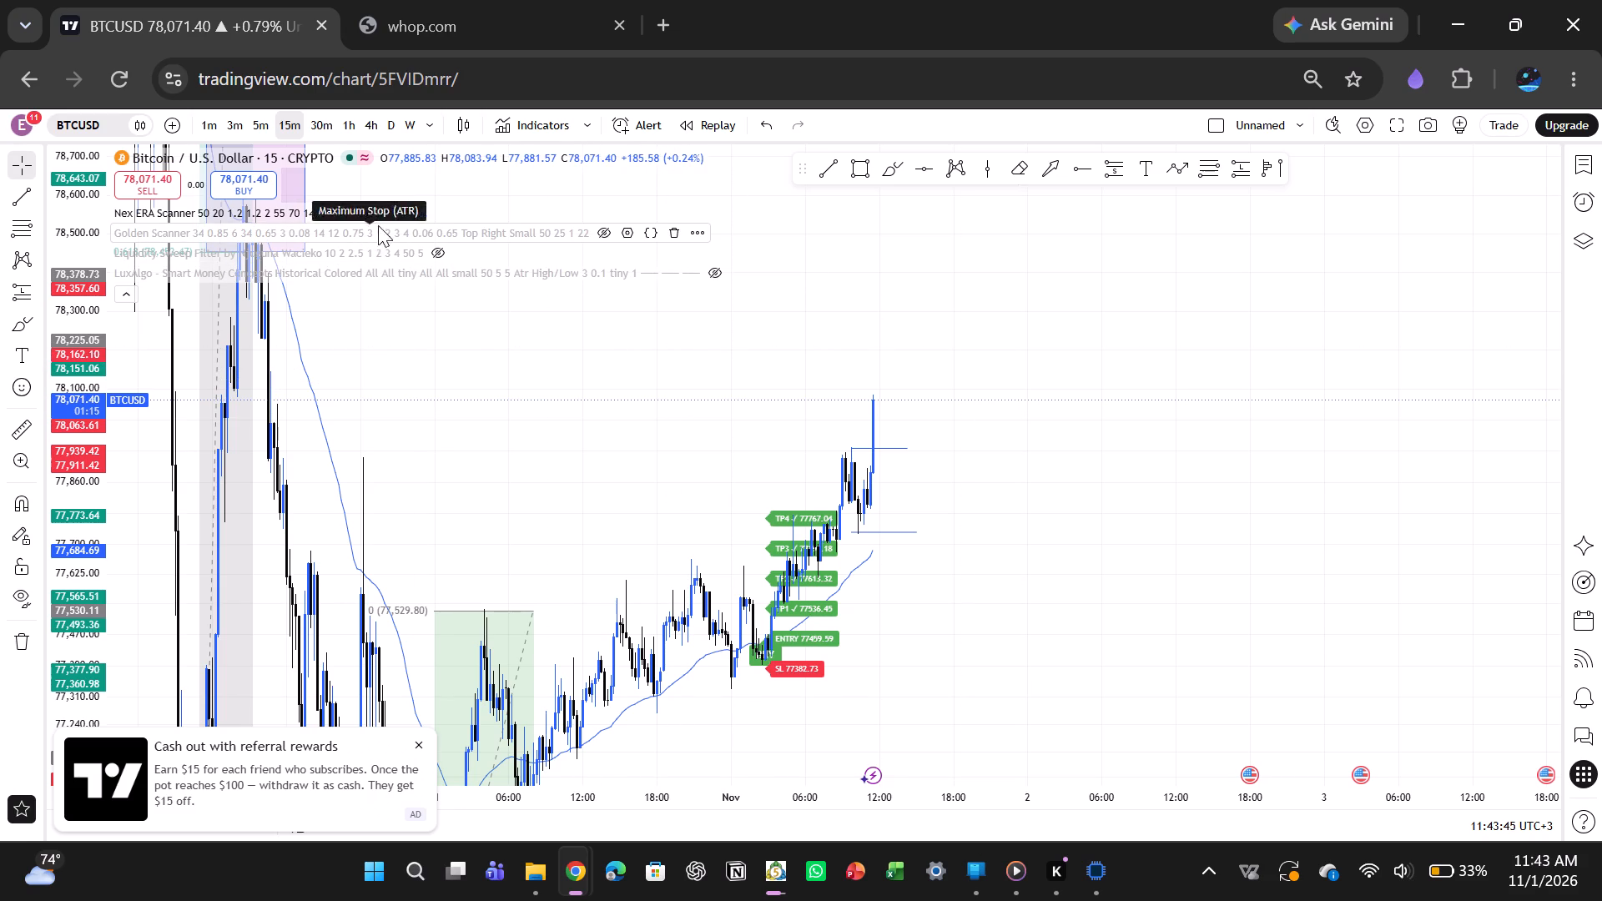
Show the Golden Scanner indicator on the BTCUSD chart to inspect its trade levels, and hide it again.
{"action": "left_click", "coordinate": [603, 229]}
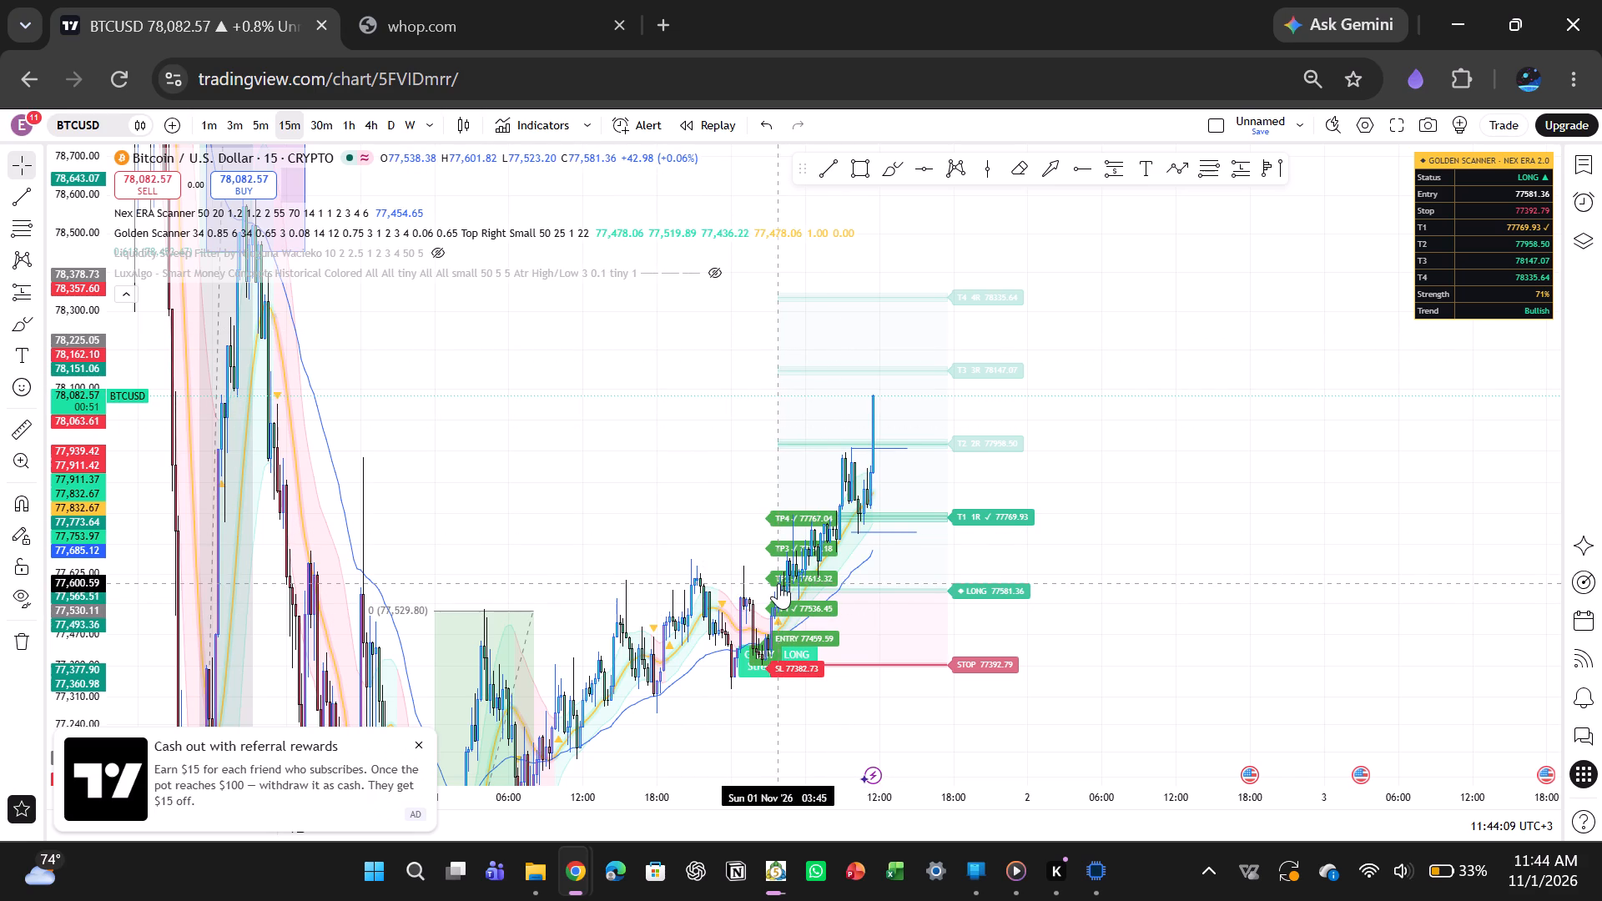
{"action": "left_click_drag", "start_coordinate": [607, 425], "coordinate": [497, 234]}
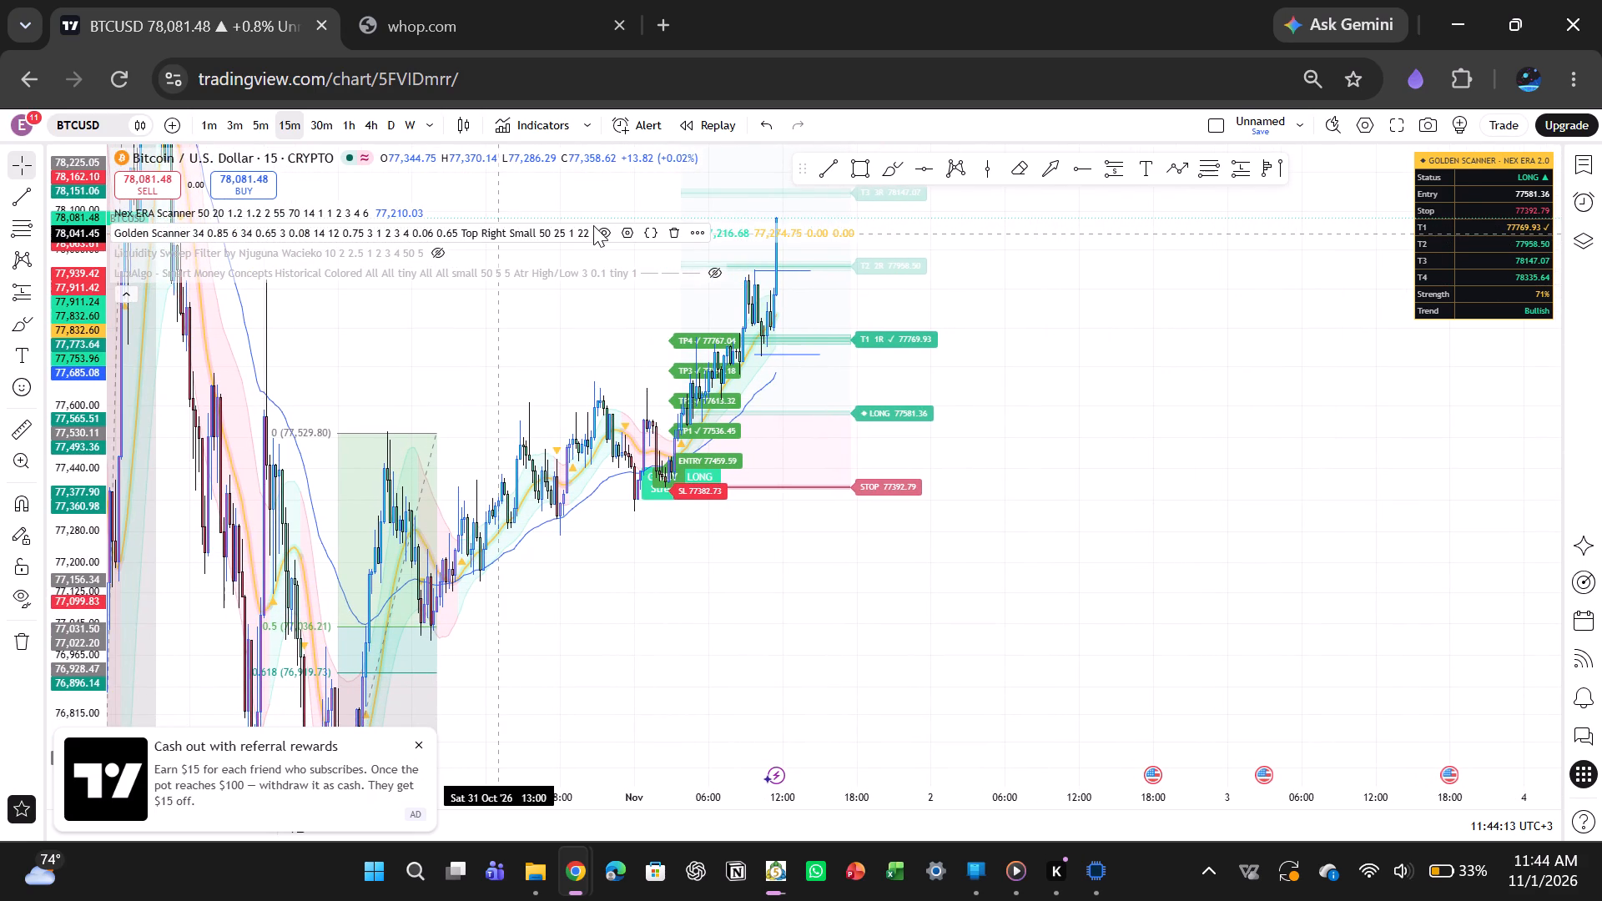
{"action": "left_click", "coordinate": [600, 227]}
{"action": "left_click_drag", "start_coordinate": [480, 365], "coordinate": [640, 634]}
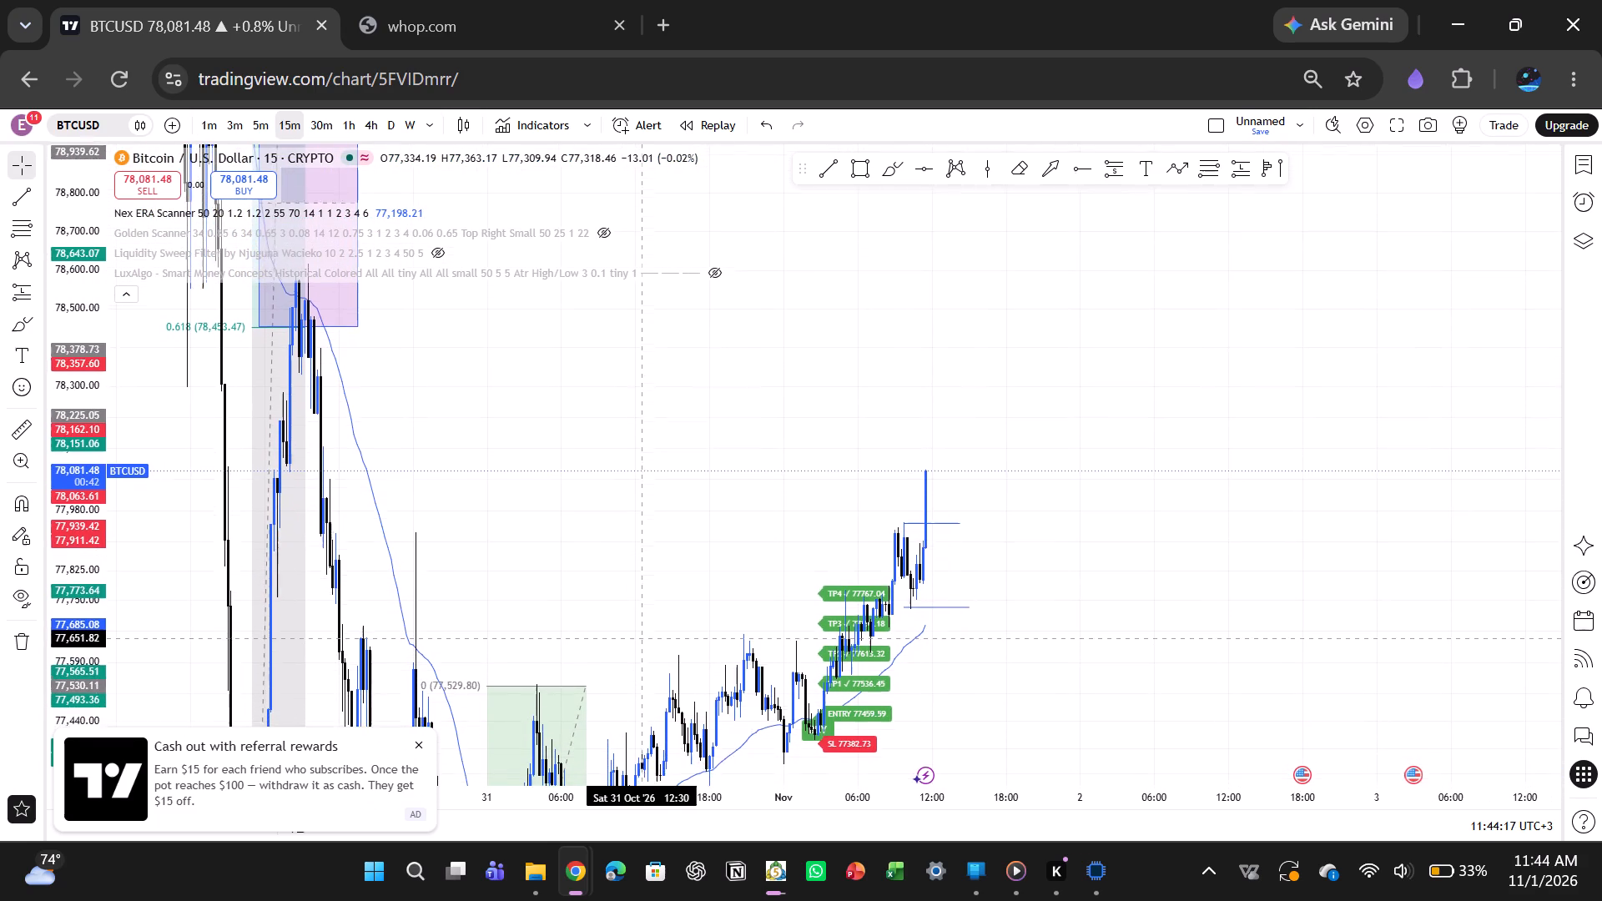
{"action": "left_click_drag", "start_coordinate": [640, 634], "coordinate": [638, 629]}
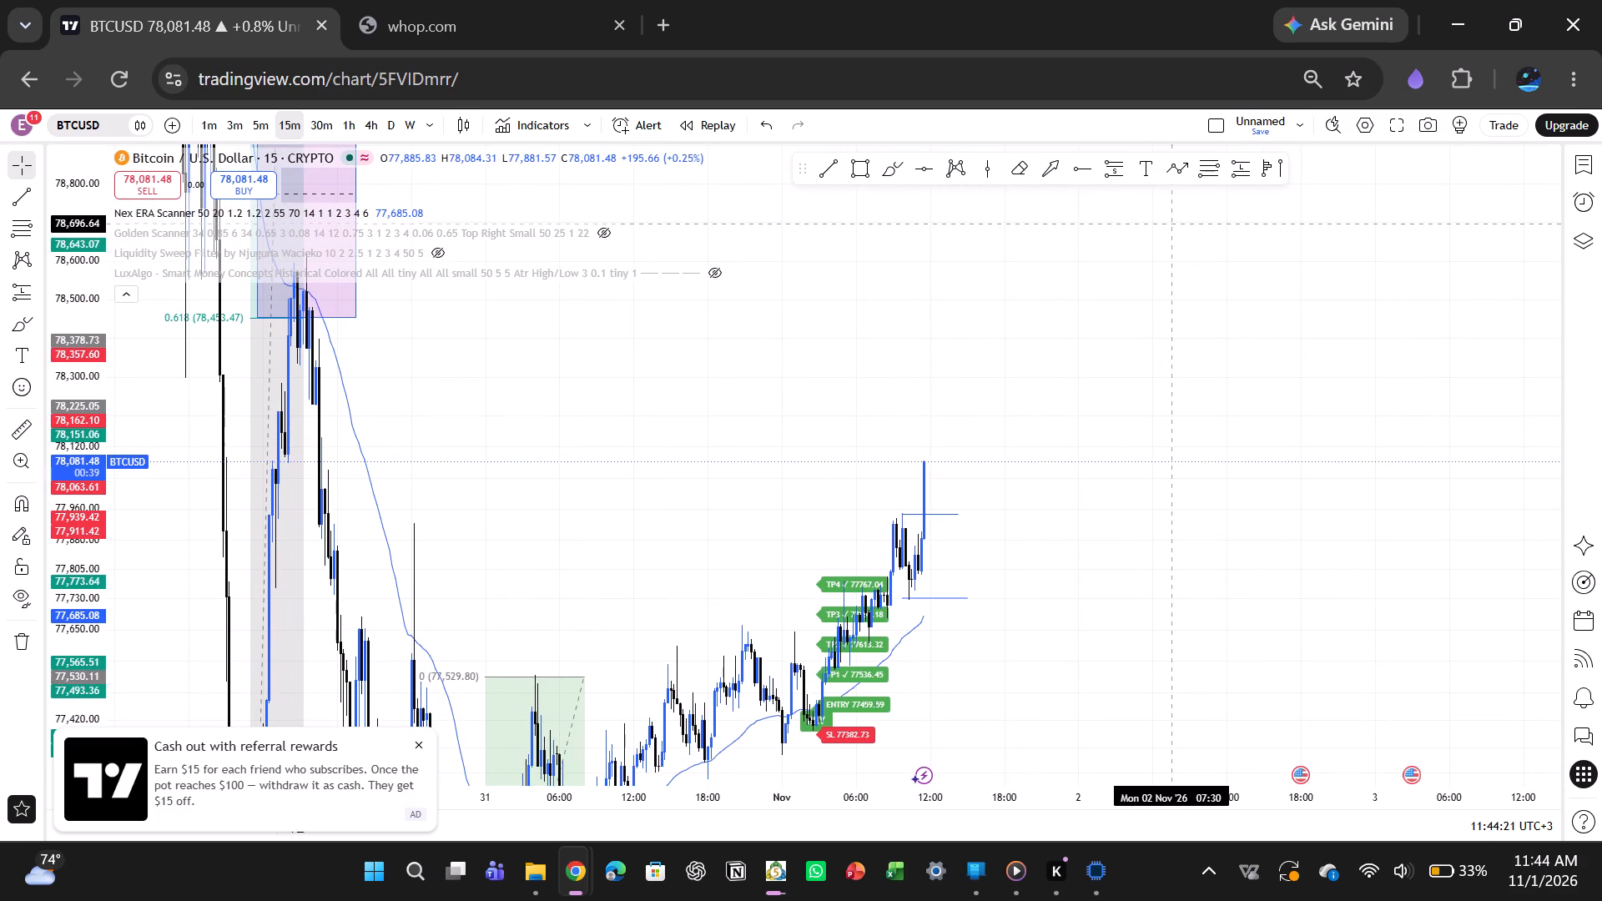
Switch back to the Strategy Tester visualization of SwingEA on XAUUSD.m to check the test's progress.
{"action": "left_click", "coordinate": [1093, 865]}
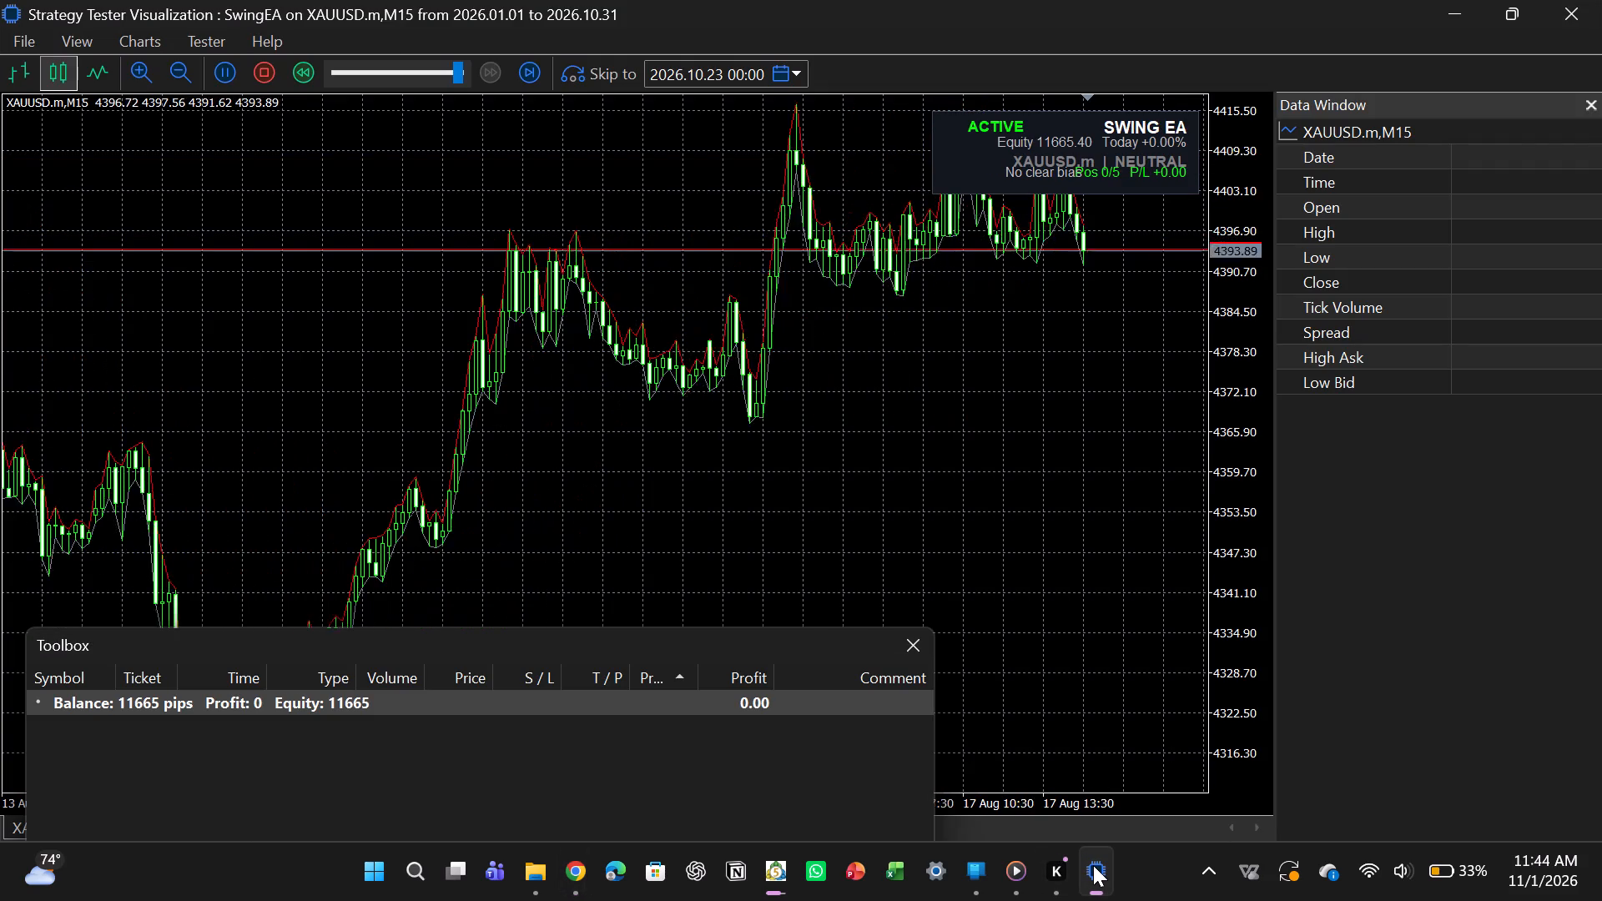